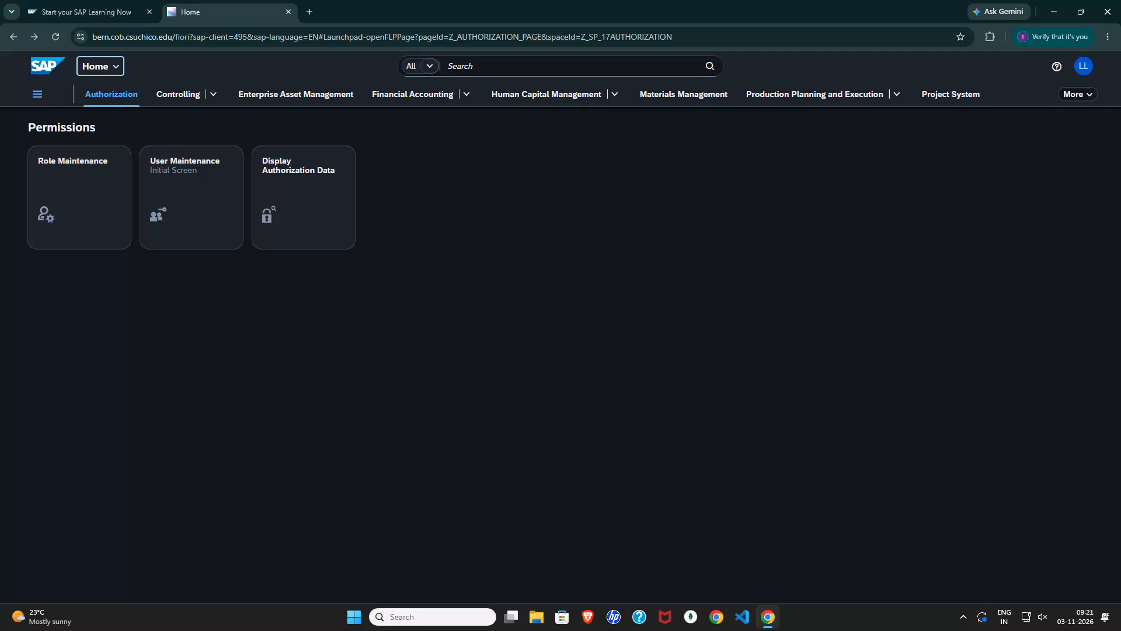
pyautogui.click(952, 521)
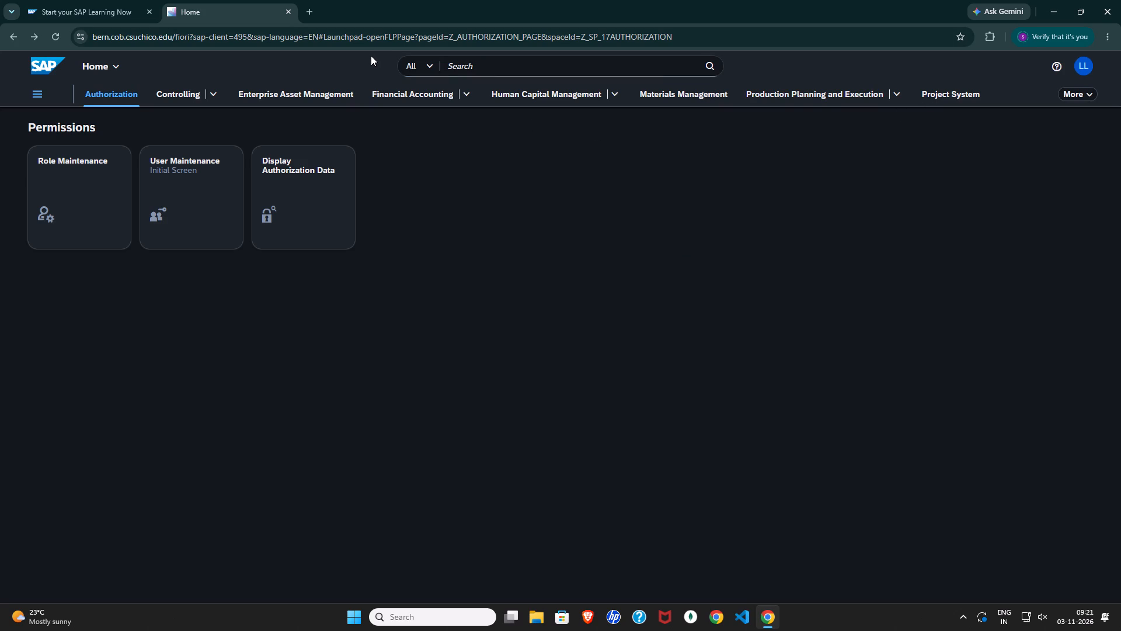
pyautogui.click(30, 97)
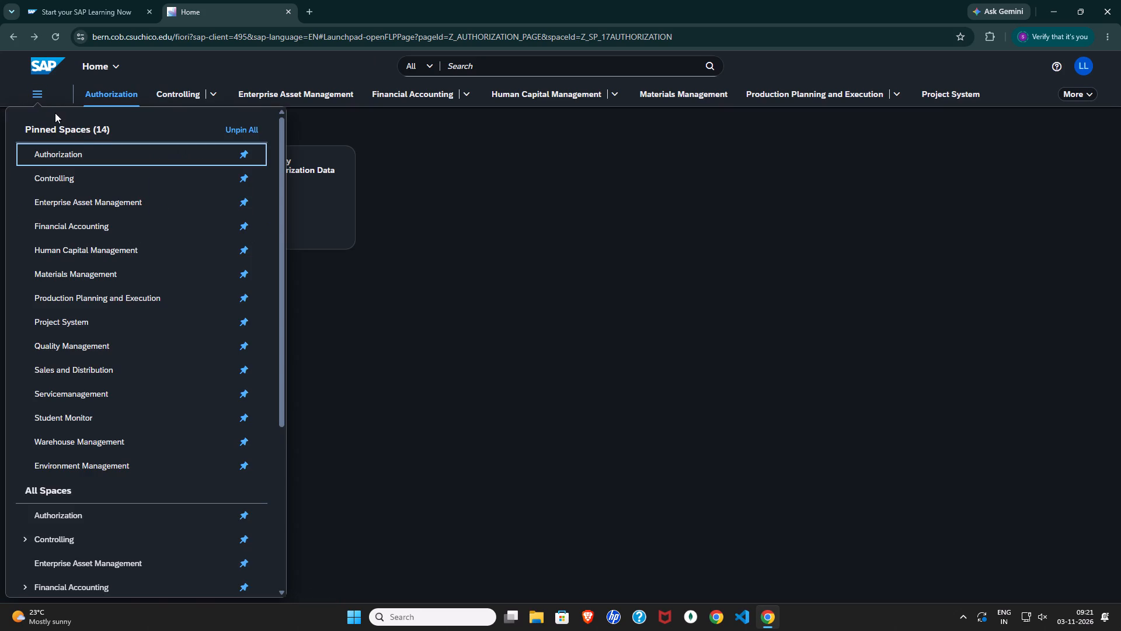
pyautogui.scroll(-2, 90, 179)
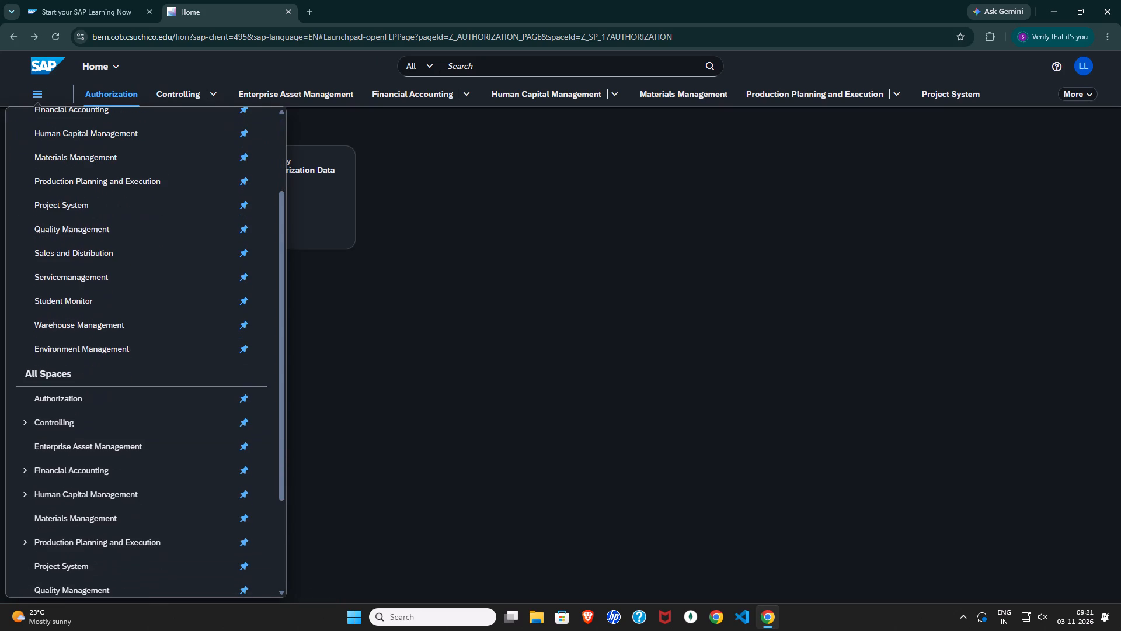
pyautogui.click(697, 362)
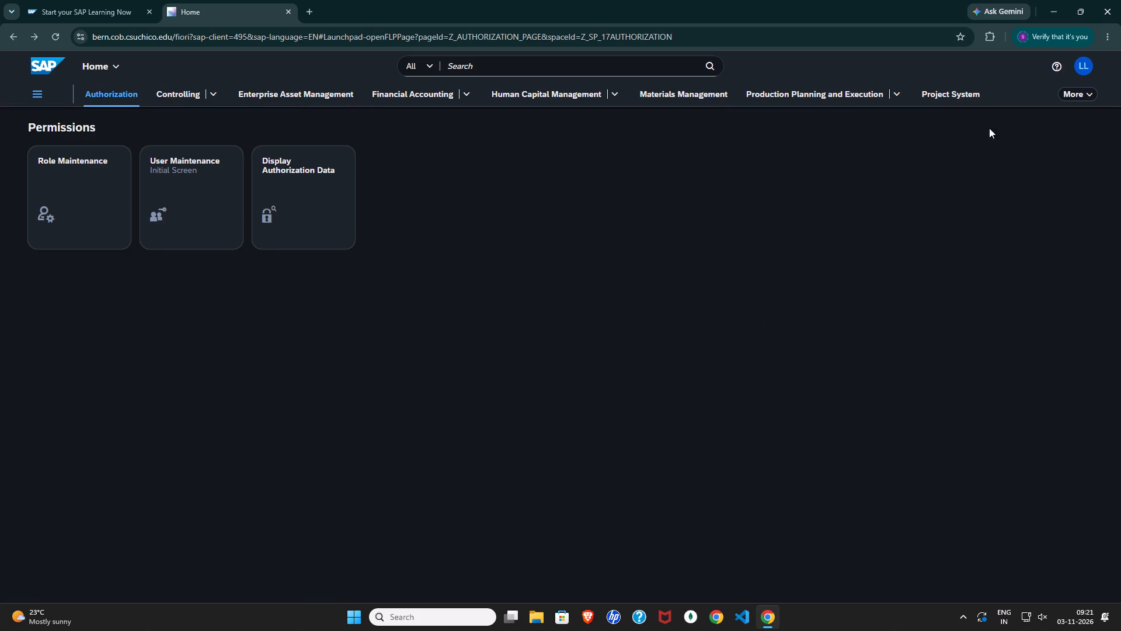
# Open the Warehouse Management space to show its Storage Purchasing page.
pyautogui.click(1084, 95)
pyautogui.click(1039, 181)
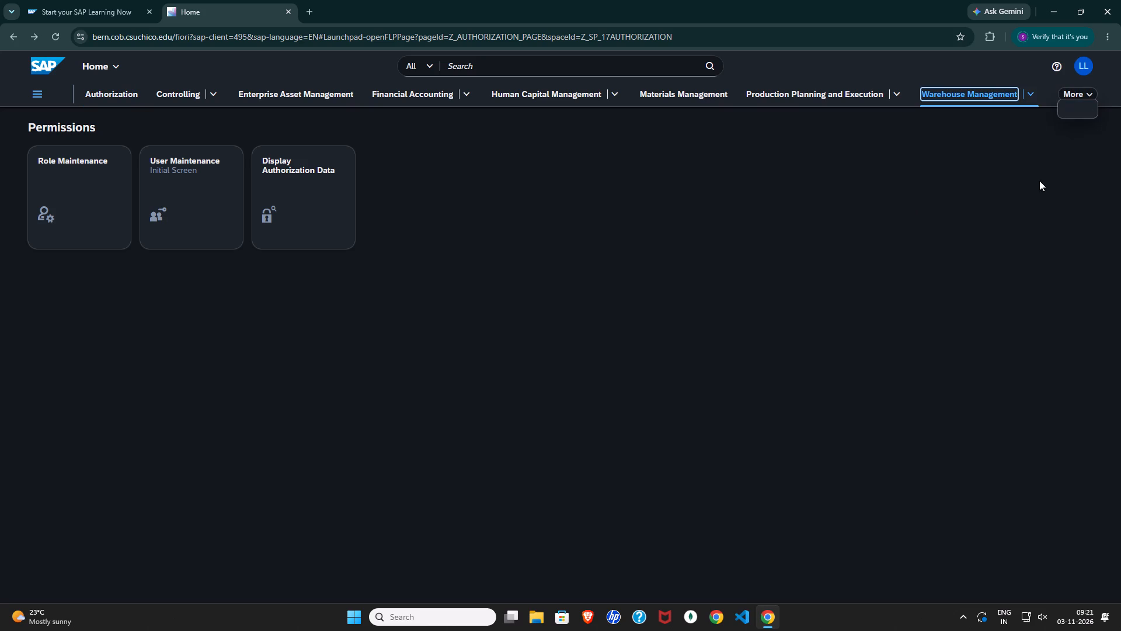
pyautogui.click(954, 117)
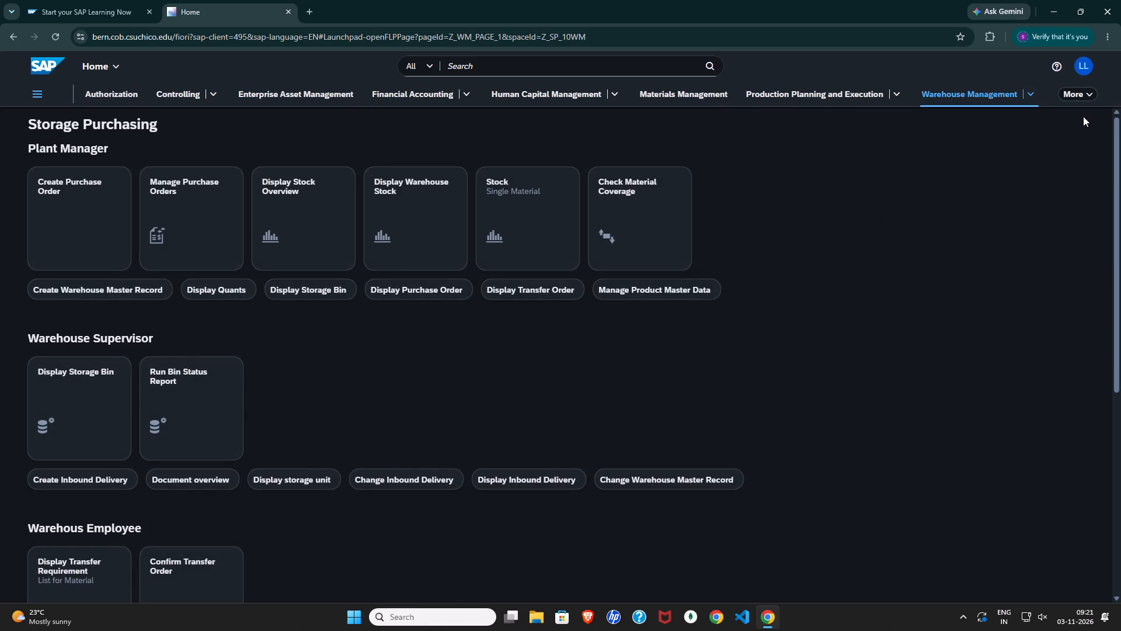
pyautogui.click(1067, 152)
# Open the Stock - Single Material app from the Plant Manager section.
pyautogui.click(462, 282)
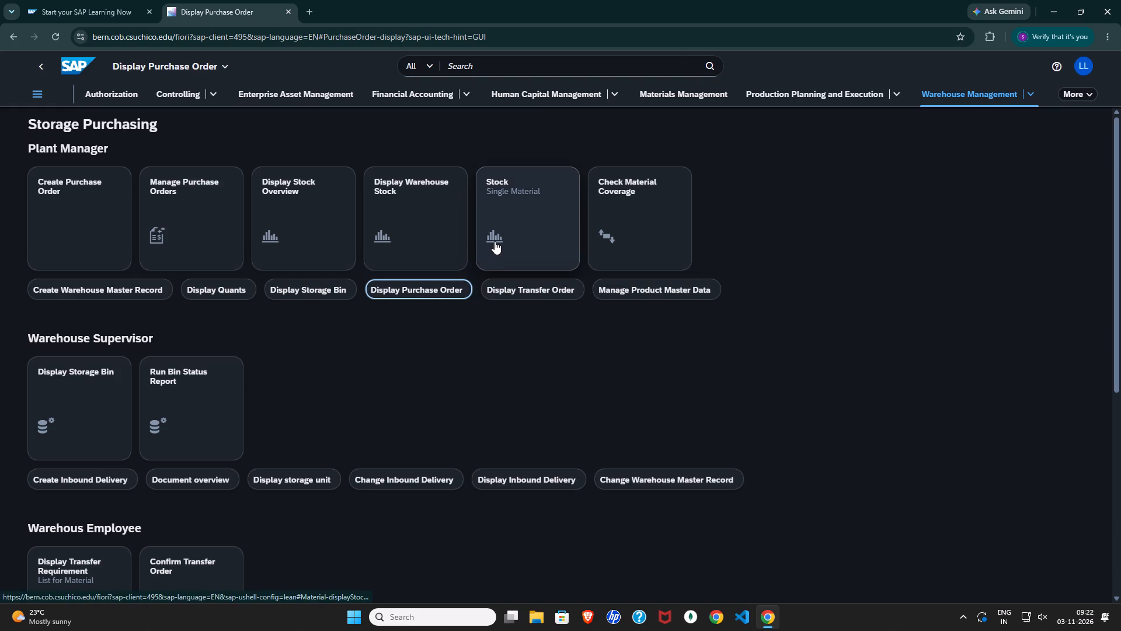
pyautogui.click(505, 341)
pyautogui.click(507, 247)
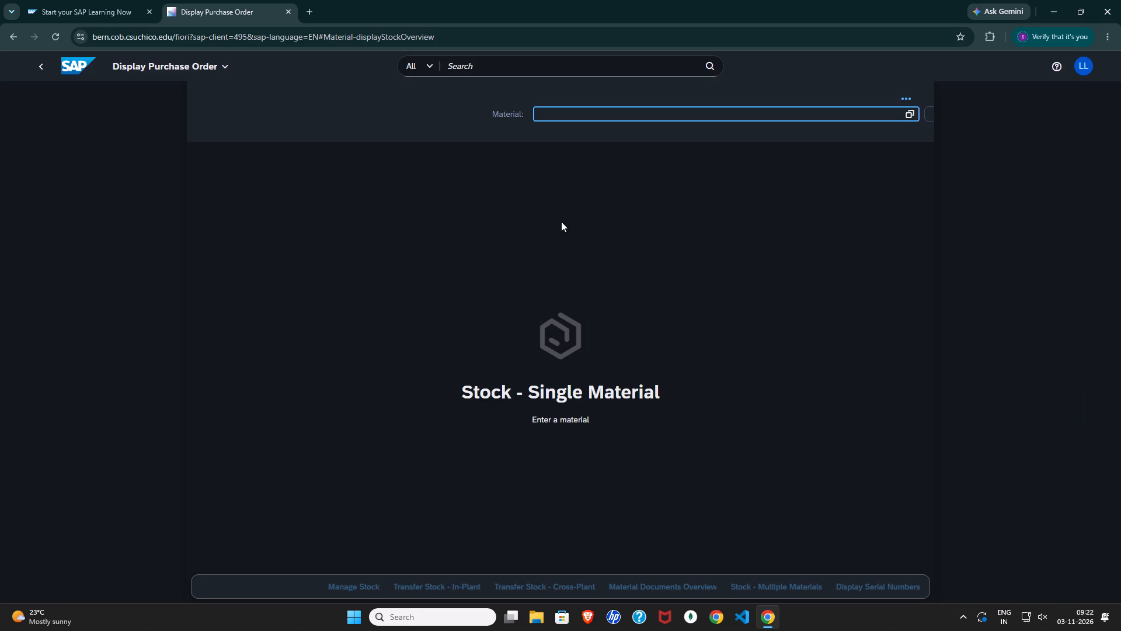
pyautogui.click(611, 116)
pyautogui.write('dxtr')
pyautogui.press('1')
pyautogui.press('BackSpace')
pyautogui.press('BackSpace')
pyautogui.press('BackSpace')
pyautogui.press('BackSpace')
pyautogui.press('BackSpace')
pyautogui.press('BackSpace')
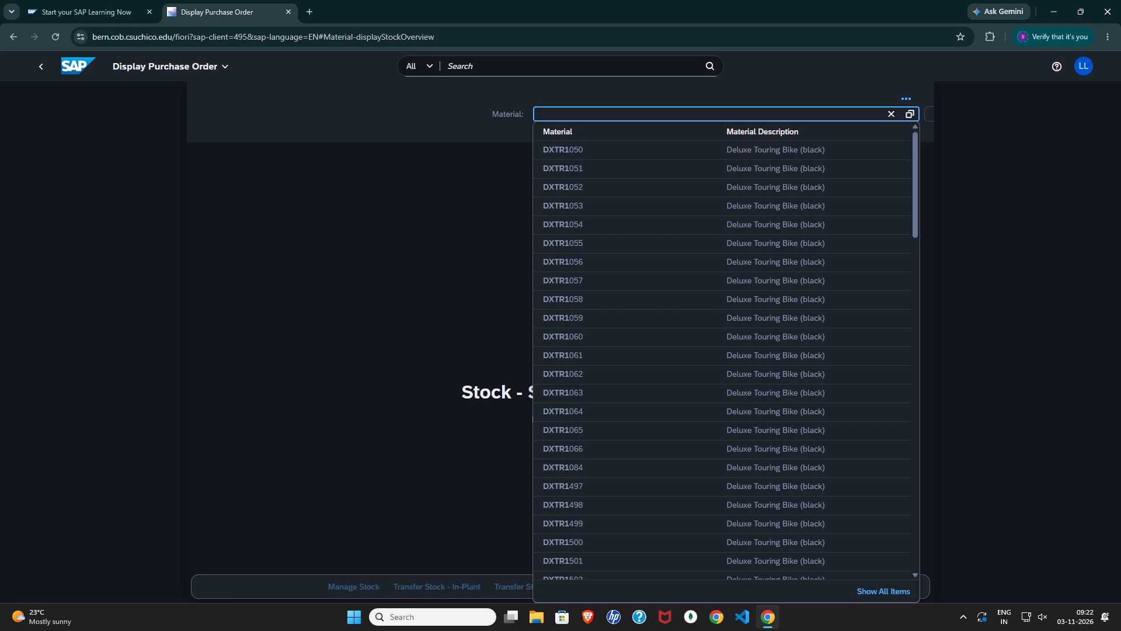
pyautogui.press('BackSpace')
# Enter material DXTR1038 and choose the matching Deluxe Touring Bike (black) suggestion to load its stock by plant and storage location.
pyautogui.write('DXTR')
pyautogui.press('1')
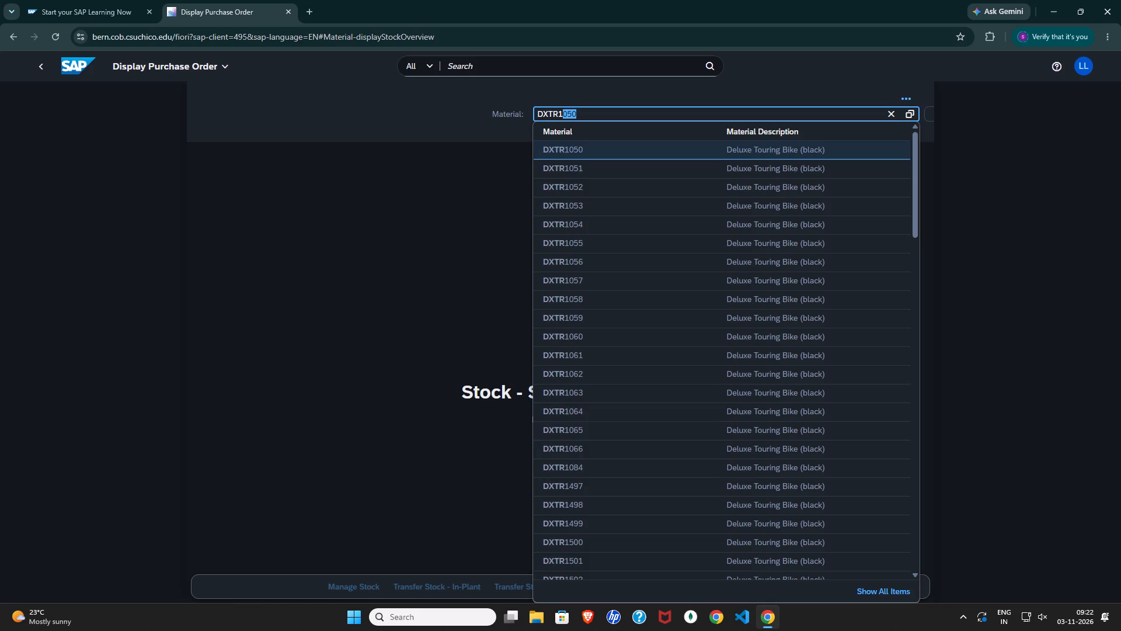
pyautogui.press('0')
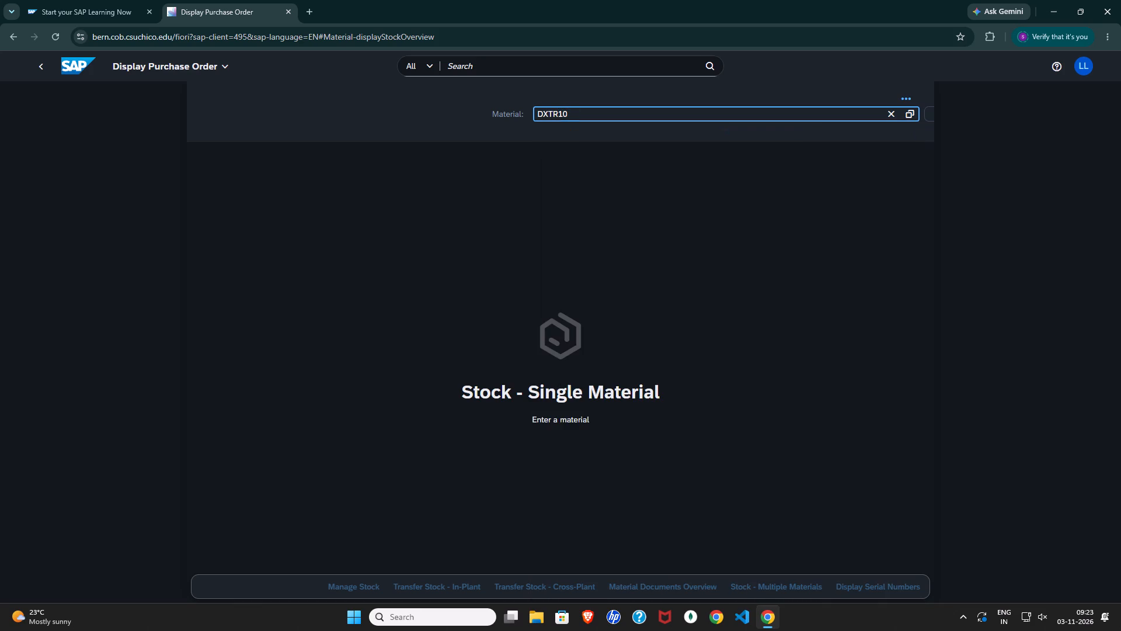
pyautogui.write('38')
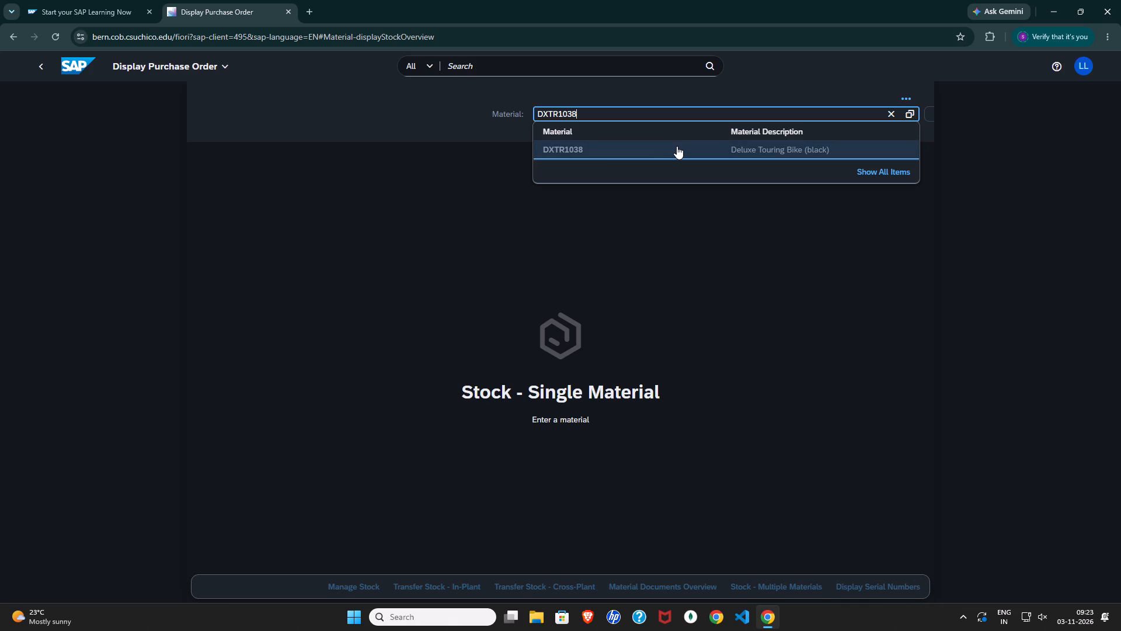
pyautogui.click(709, 142)
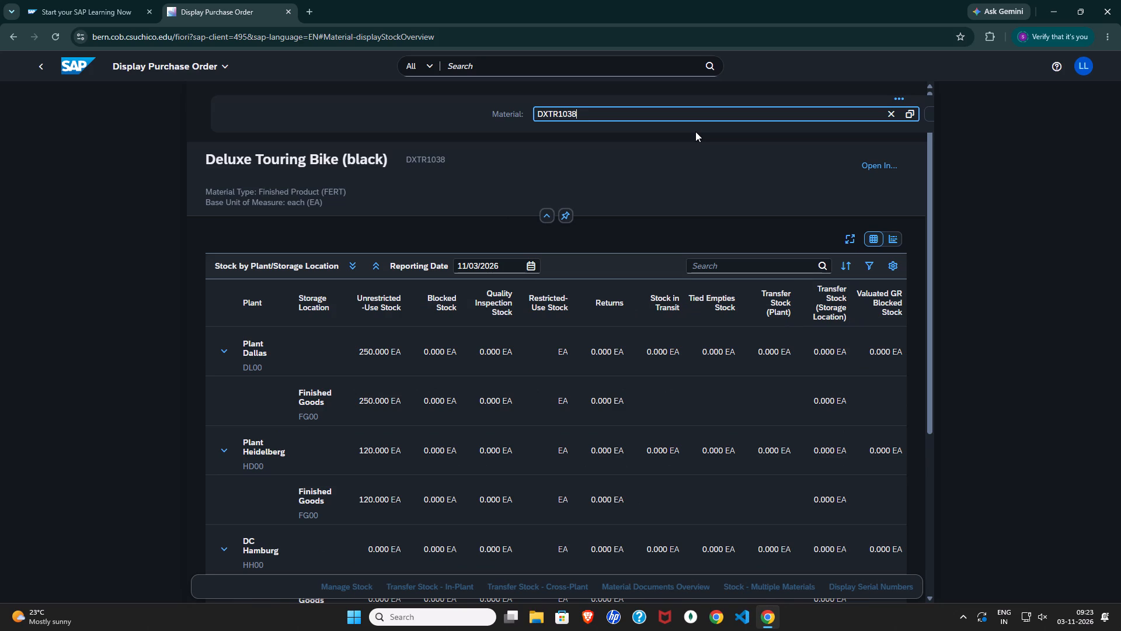
pyautogui.press('i')
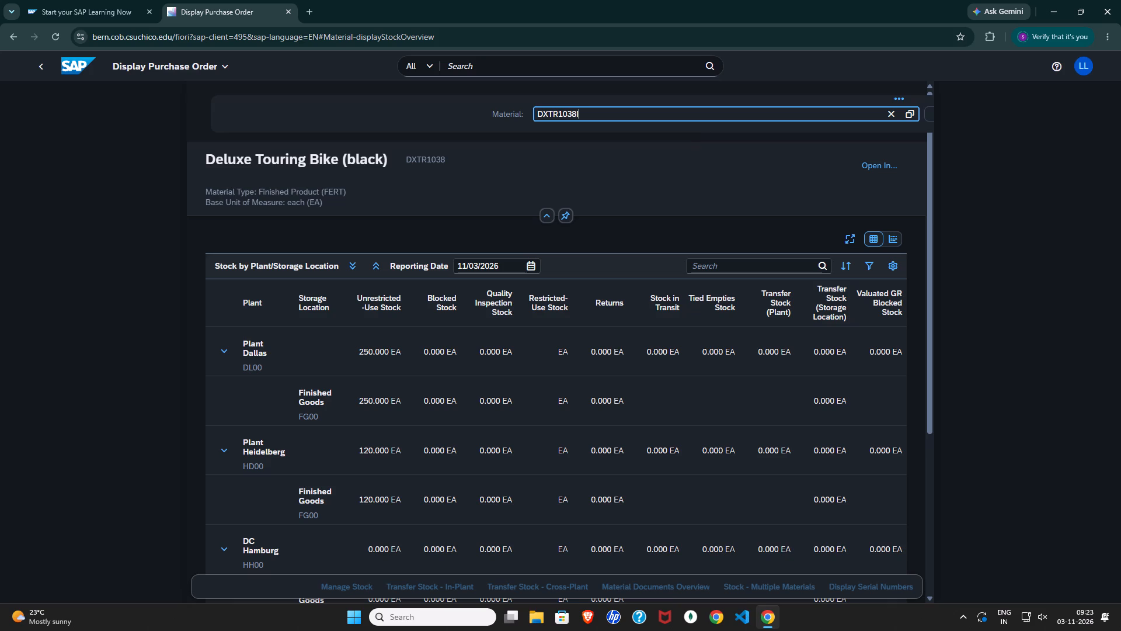
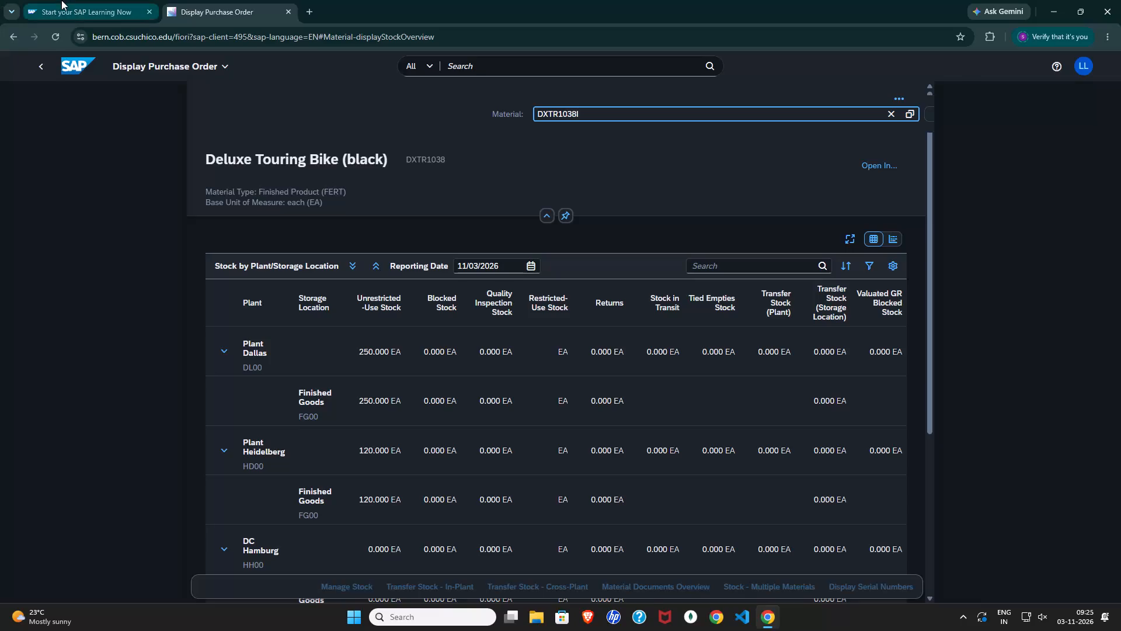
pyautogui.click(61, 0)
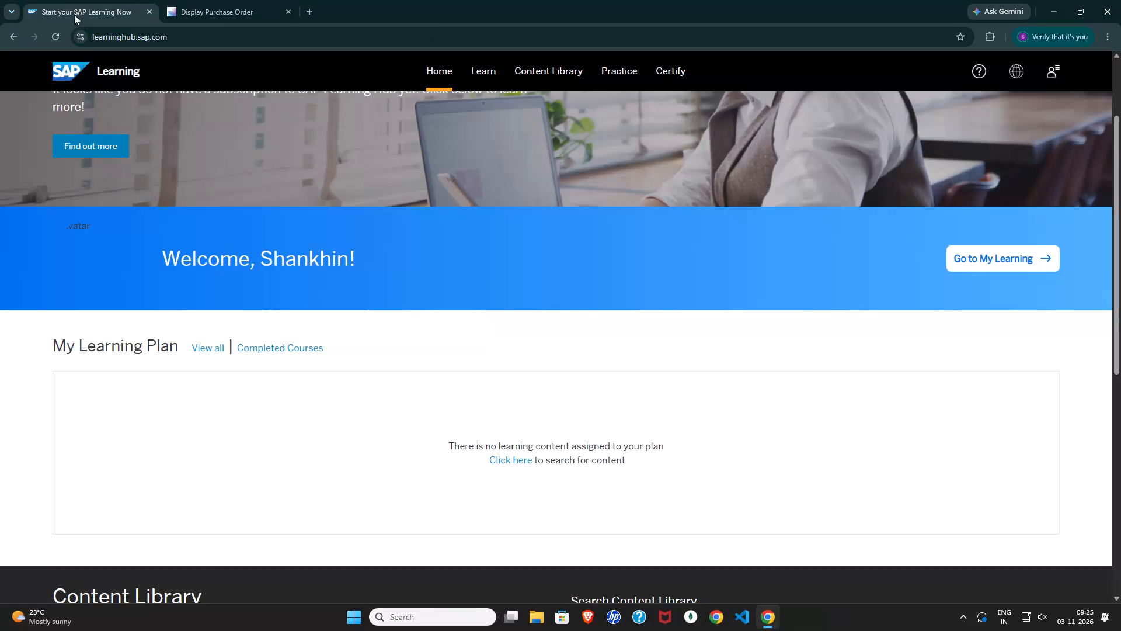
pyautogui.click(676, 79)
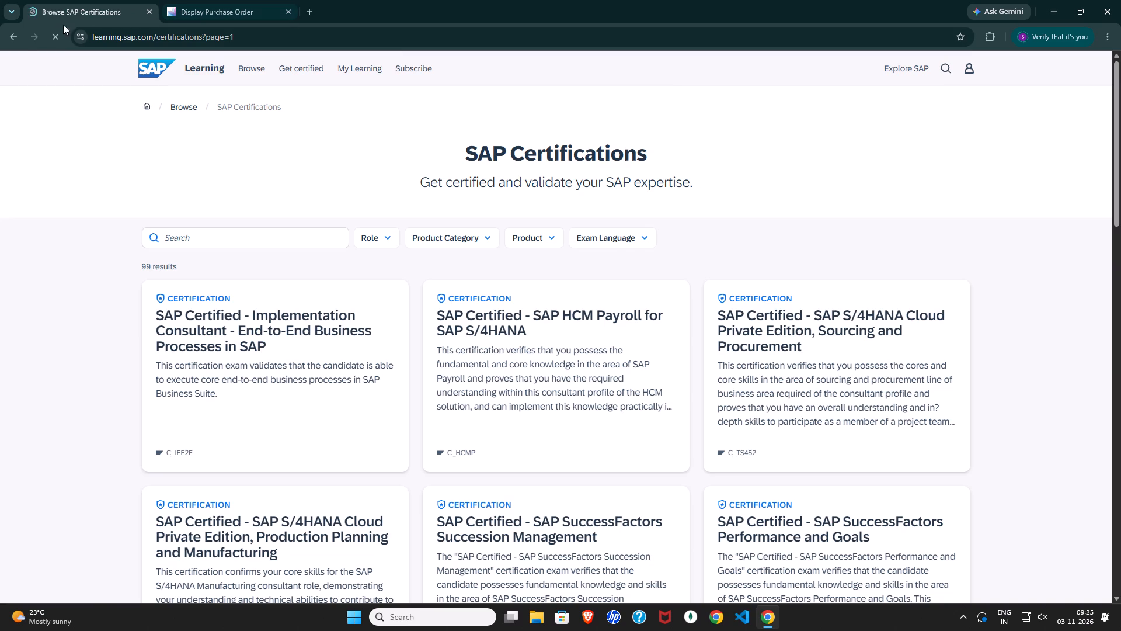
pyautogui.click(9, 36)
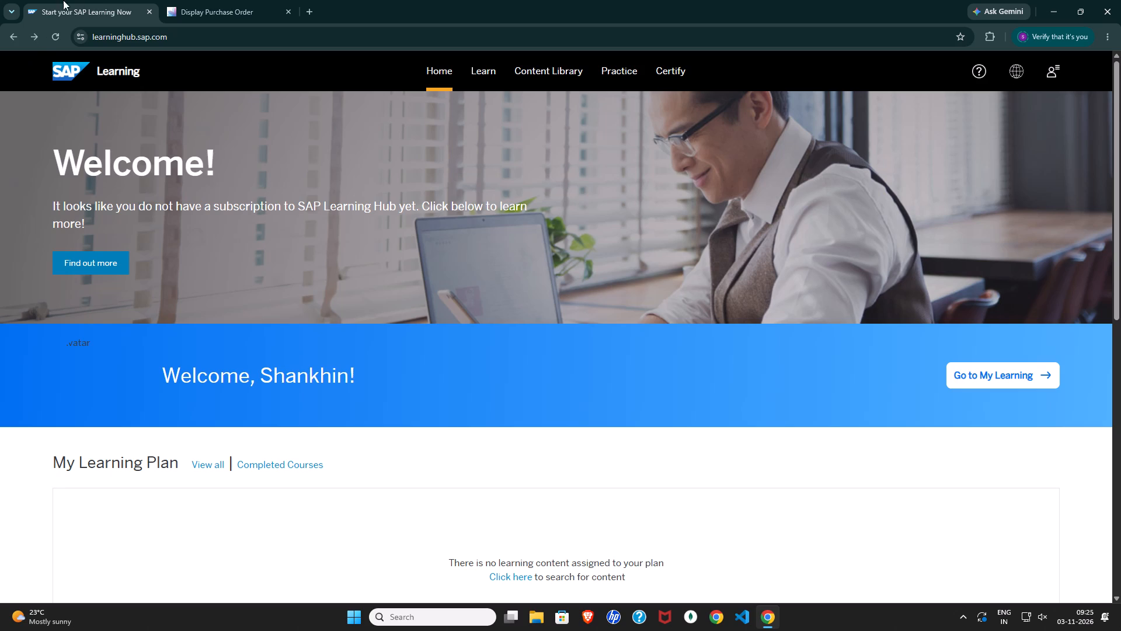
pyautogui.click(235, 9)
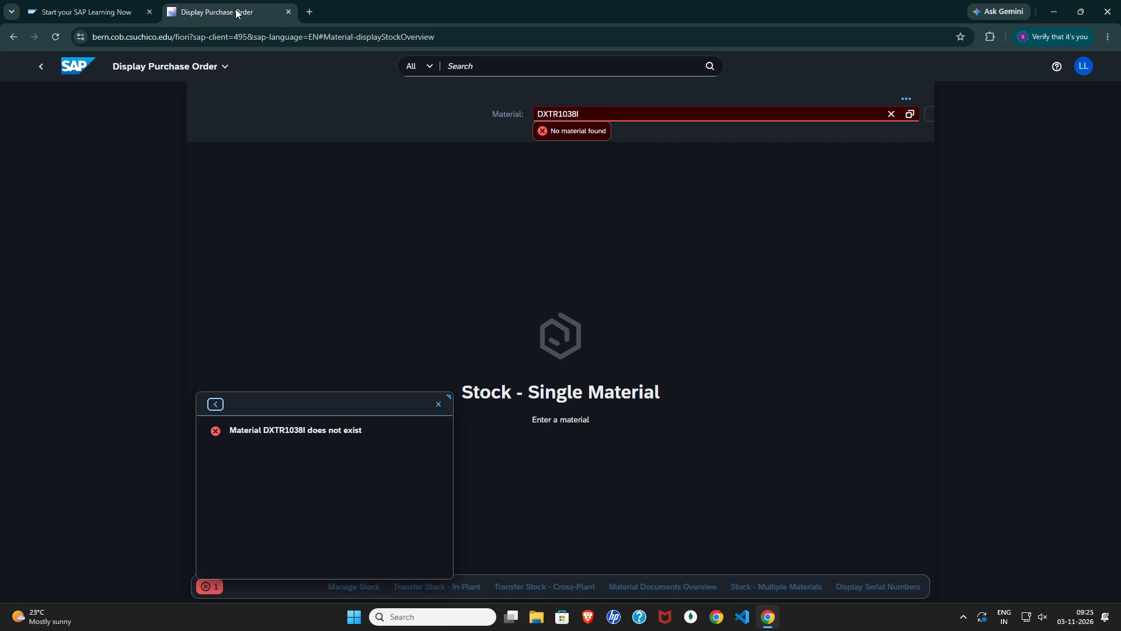
# Correct the material number to DXTR1038 and load its stock overview.
pyautogui.click(444, 404)
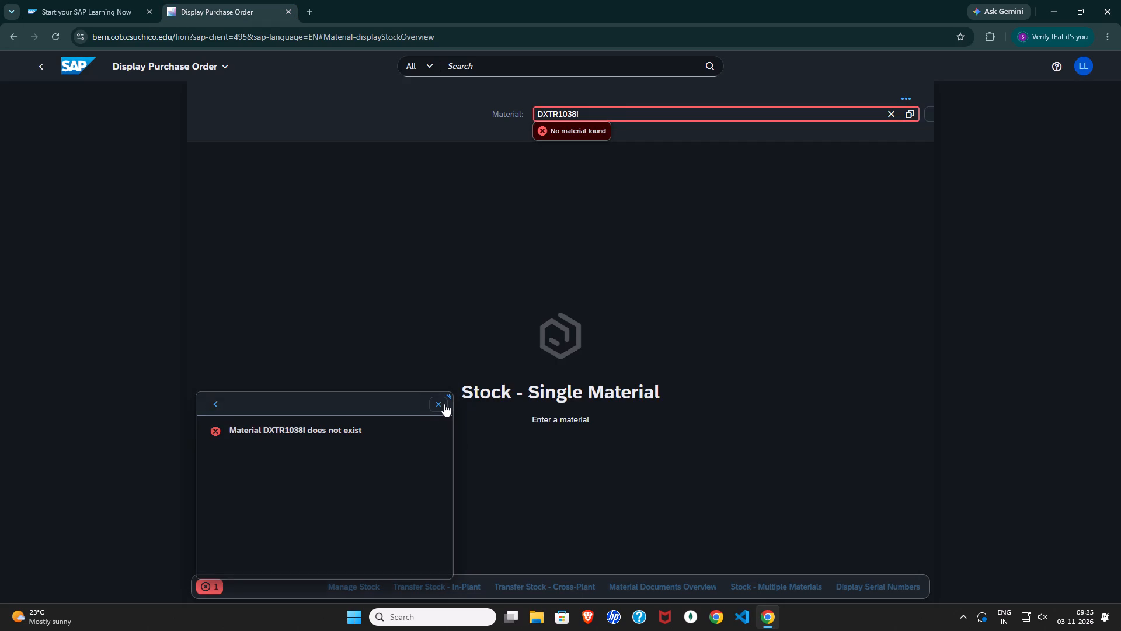
pyautogui.click(683, 109)
pyautogui.moveTo(657, 119); pyautogui.dragTo(273, 113)
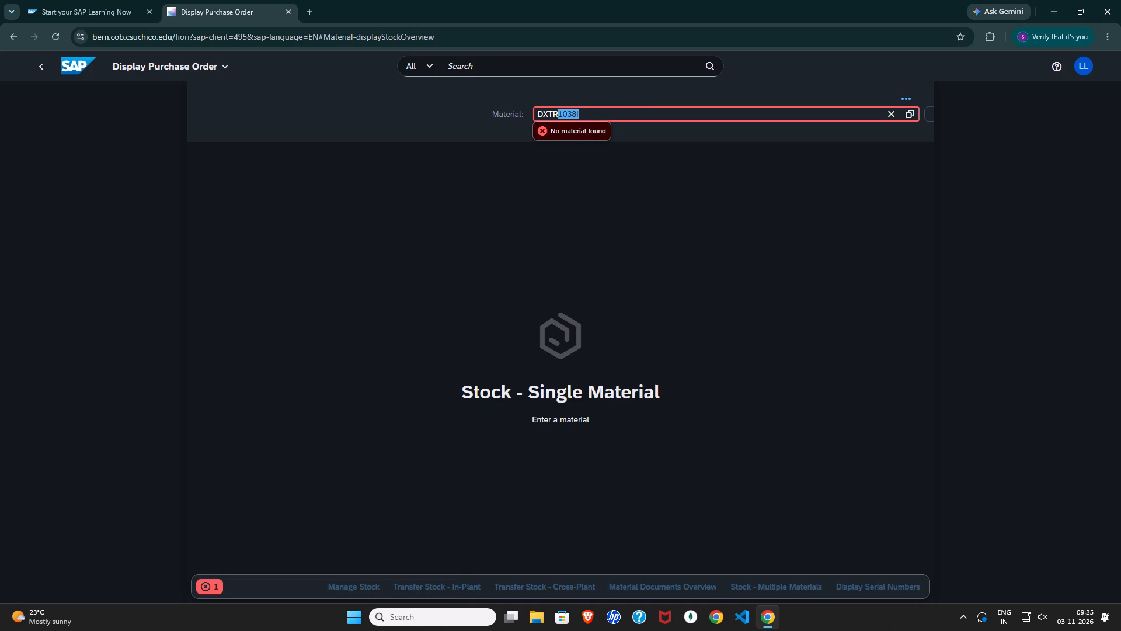
pyautogui.click(611, 116)
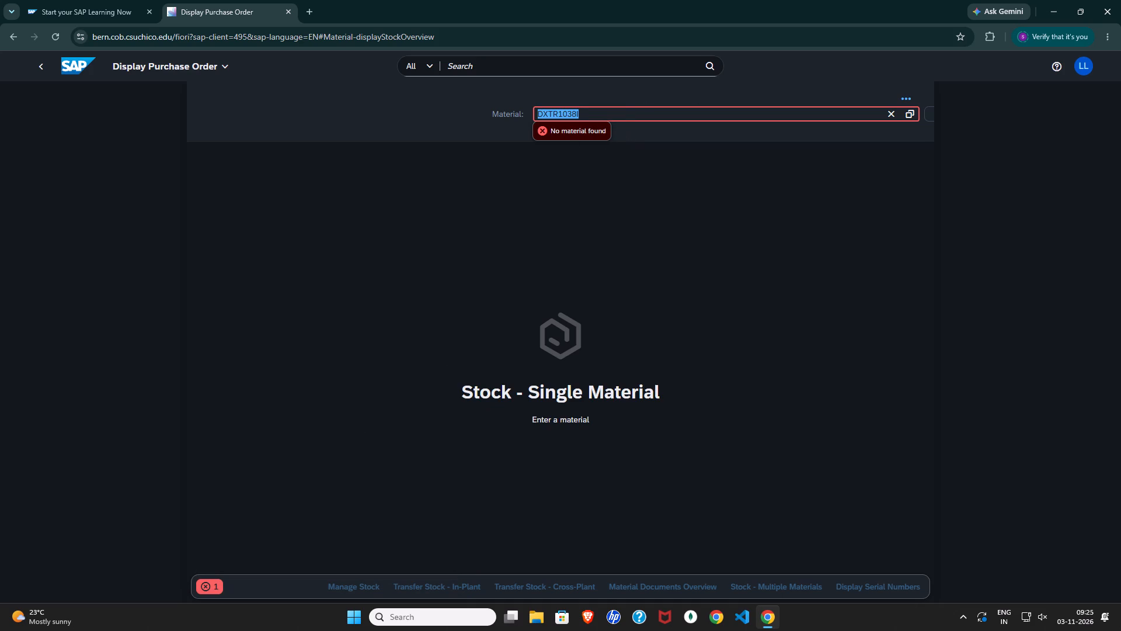
pyautogui.click(610, 116)
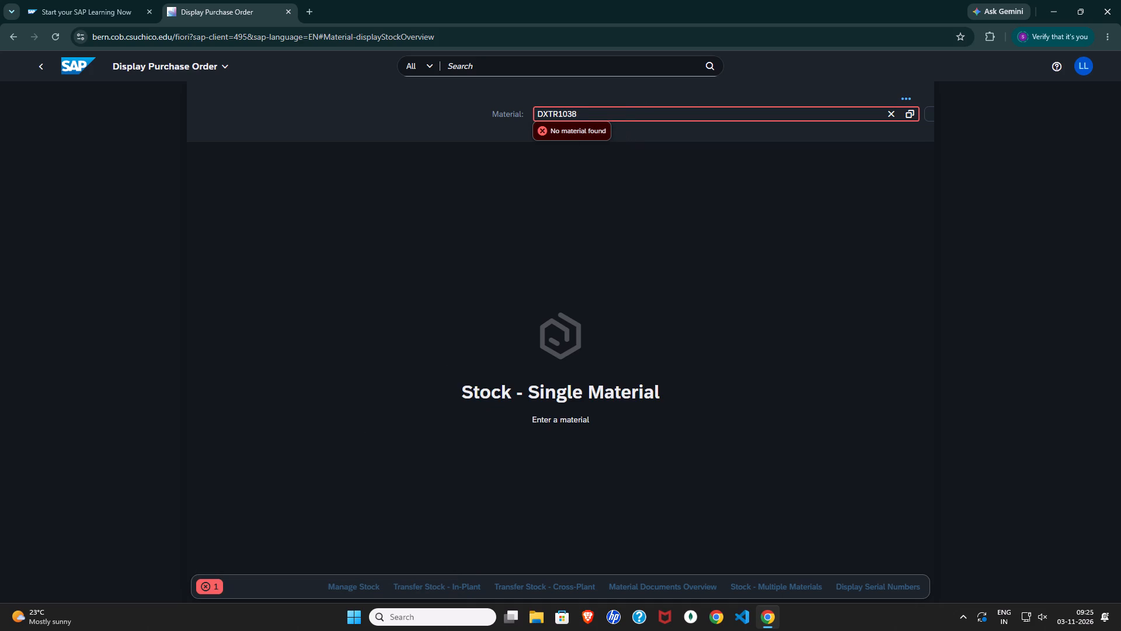
pyautogui.press('BackSpace')
pyautogui.press('Return')
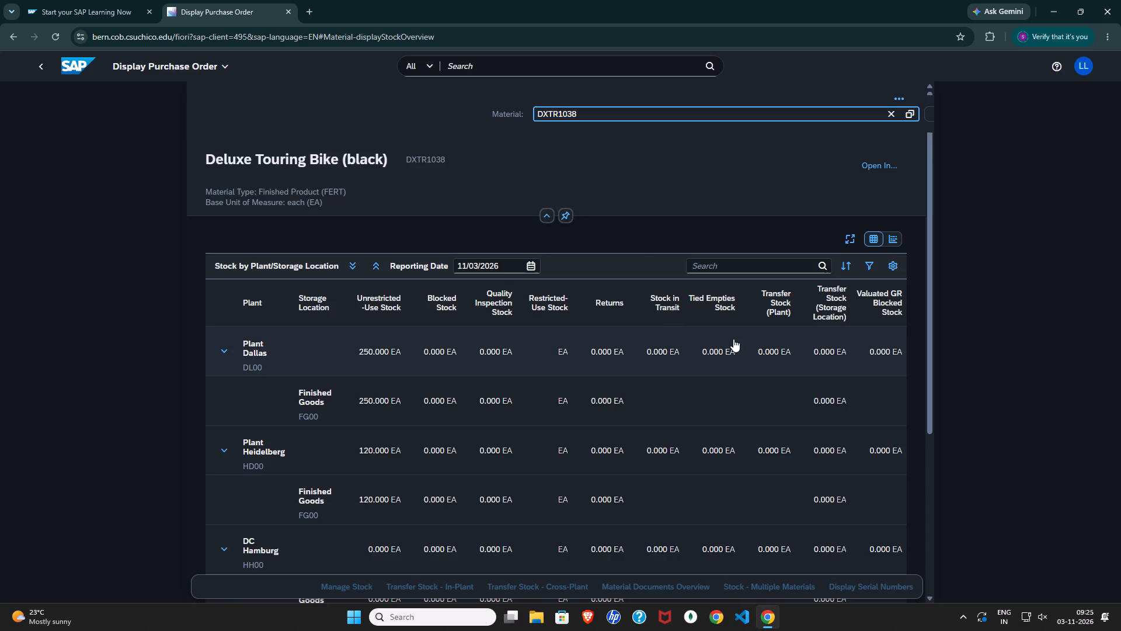
# Examine the Deluxe Touring Bike's stock by plant and storage location, focusing on the DC San Diego (SD00) row.
pyautogui.scroll(-3, 626, 457)
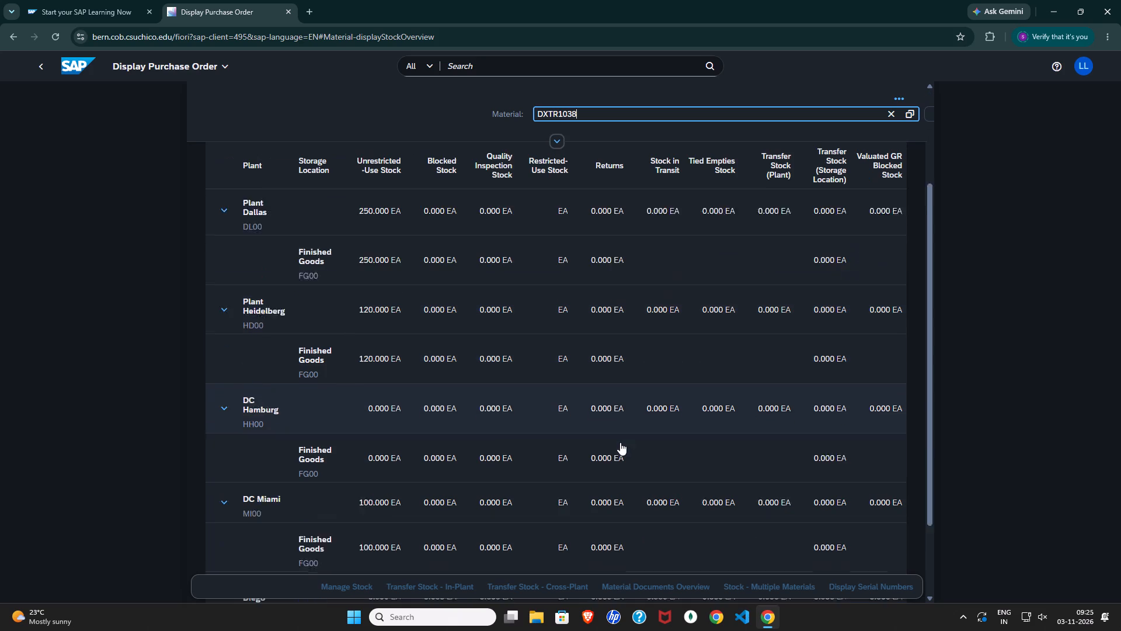
pyautogui.scroll(-15, 618, 429)
pyautogui.click(368, 494)
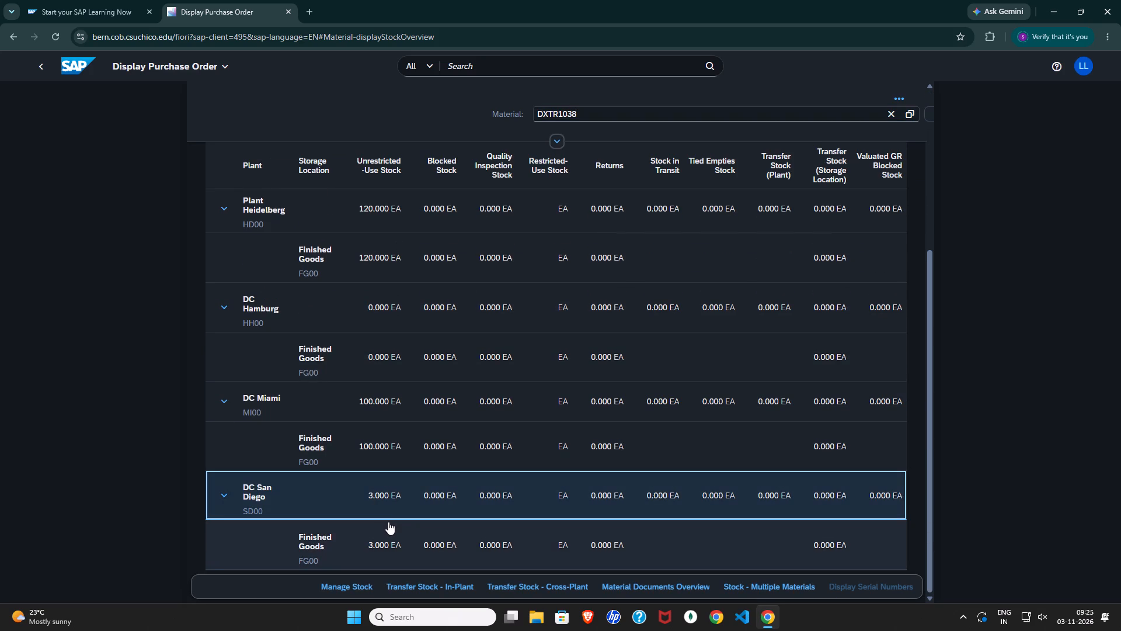
pyautogui.click(535, 539)
pyautogui.click(472, 499)
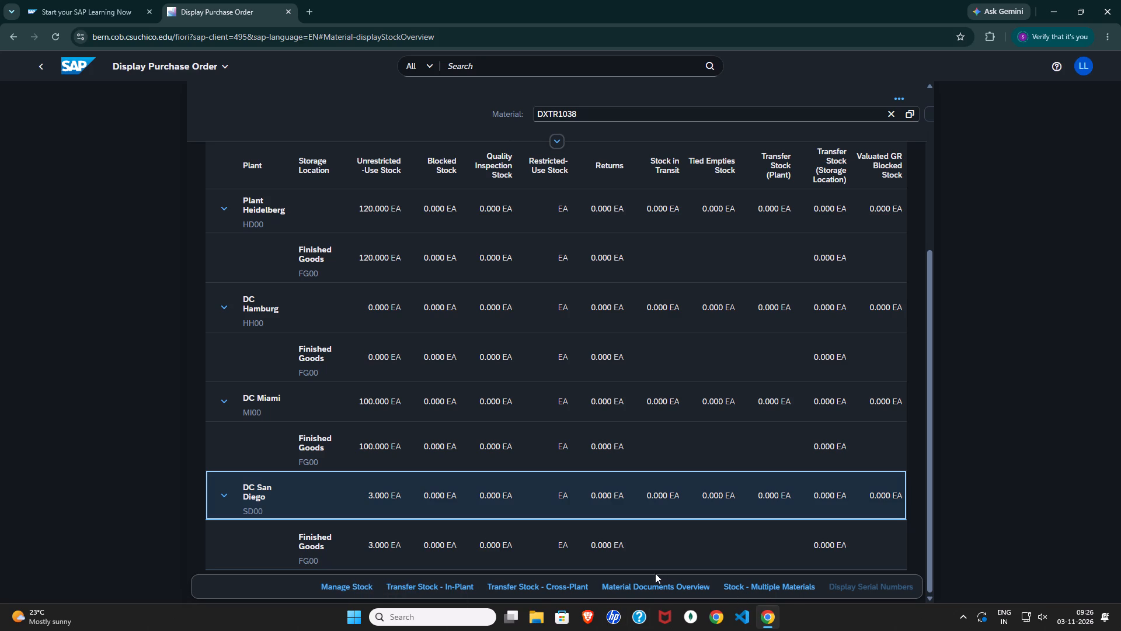
pyautogui.scroll(6, 586, 507)
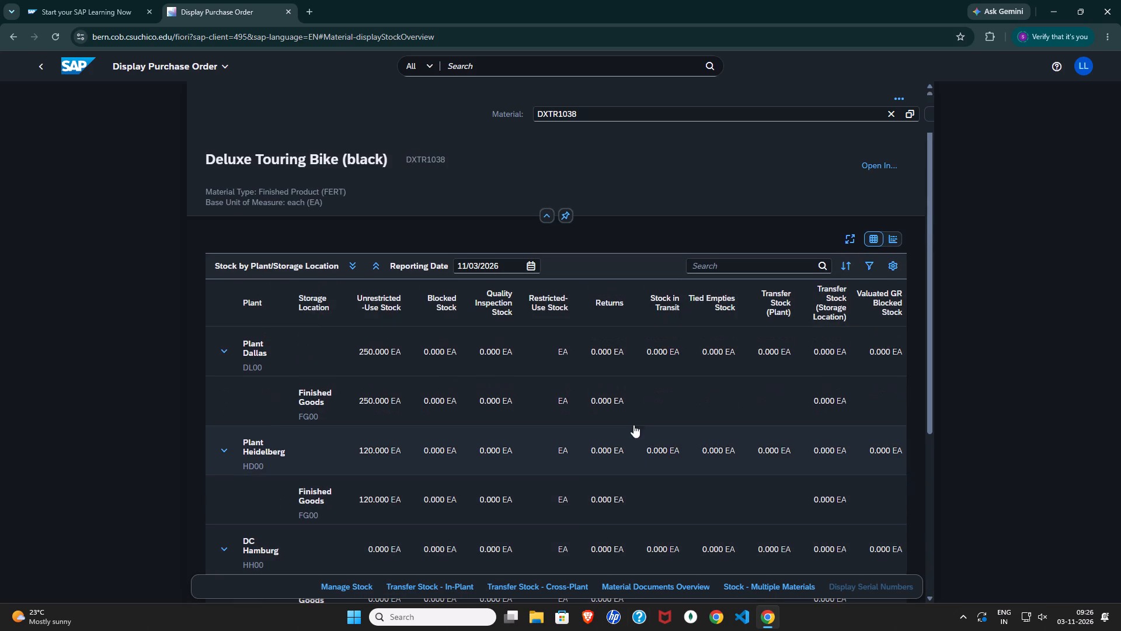
pyautogui.scroll(-3, 298, 318)
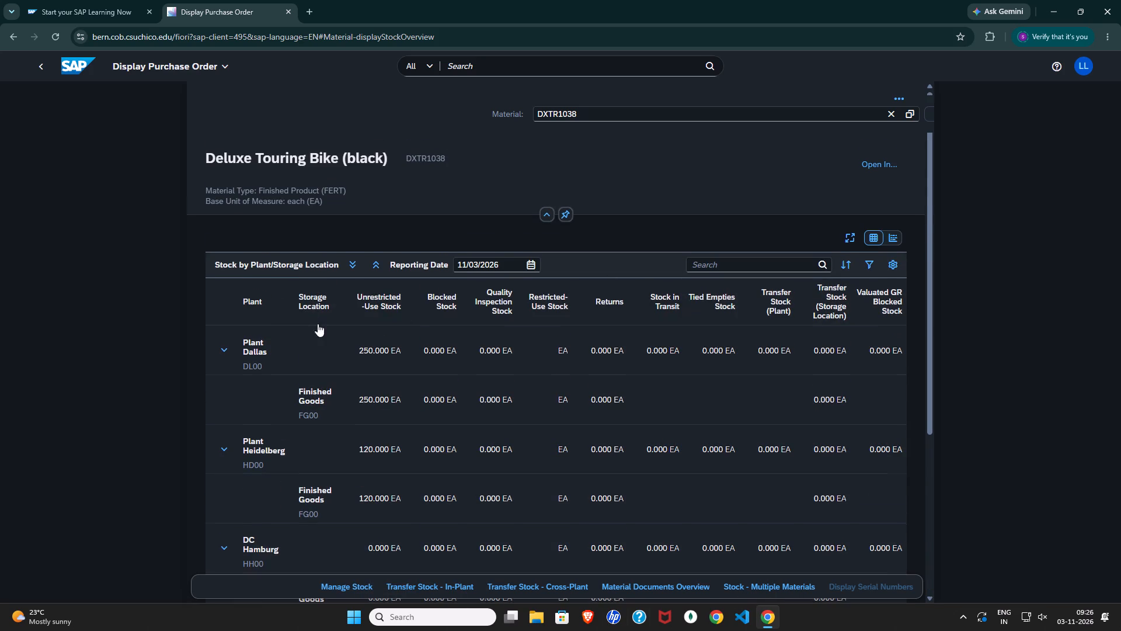
pyautogui.scroll(-4, 318, 324)
pyautogui.scroll(-6, 377, 427)
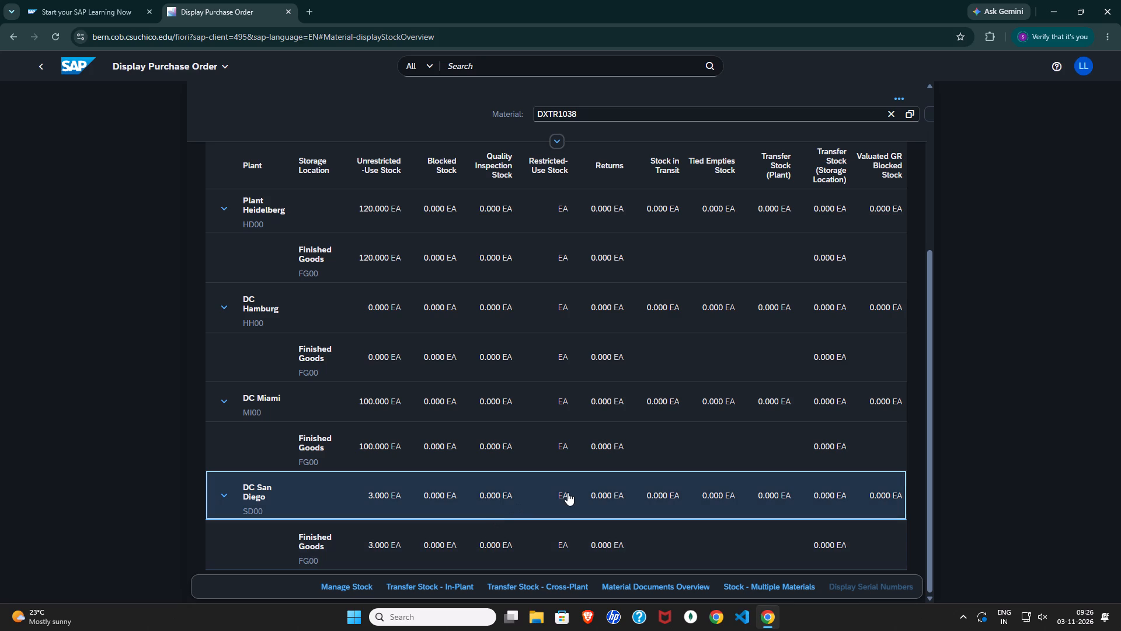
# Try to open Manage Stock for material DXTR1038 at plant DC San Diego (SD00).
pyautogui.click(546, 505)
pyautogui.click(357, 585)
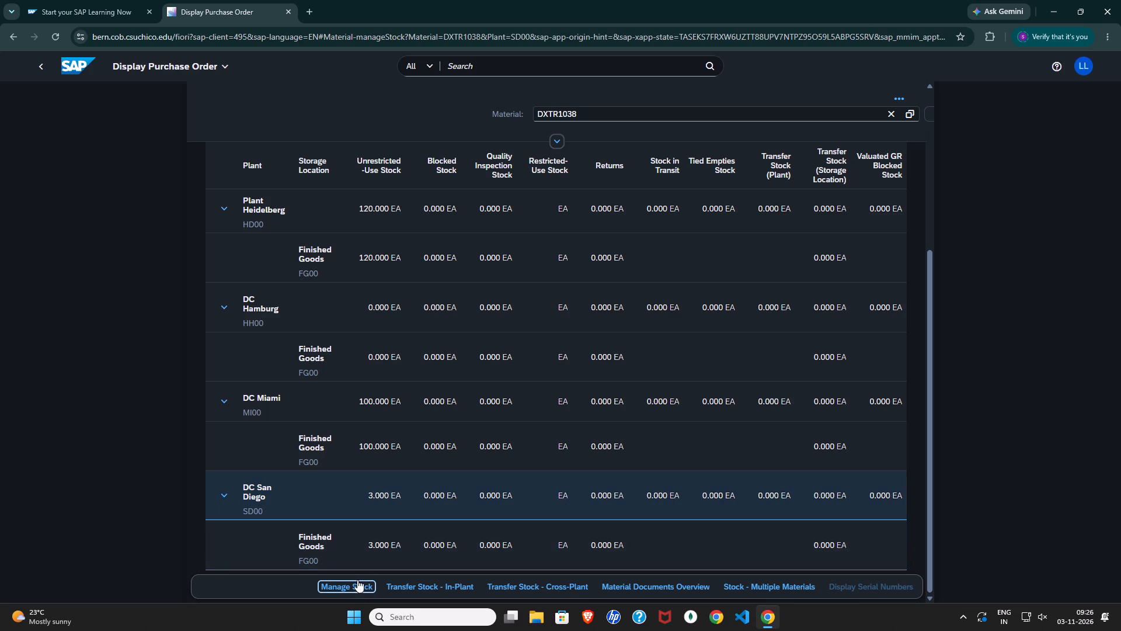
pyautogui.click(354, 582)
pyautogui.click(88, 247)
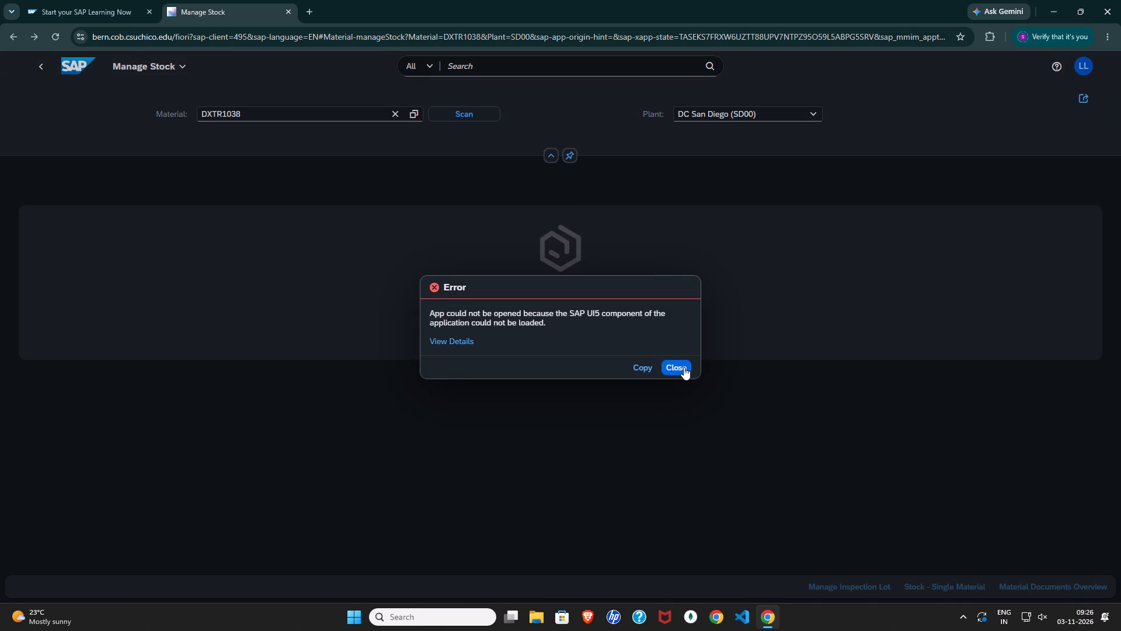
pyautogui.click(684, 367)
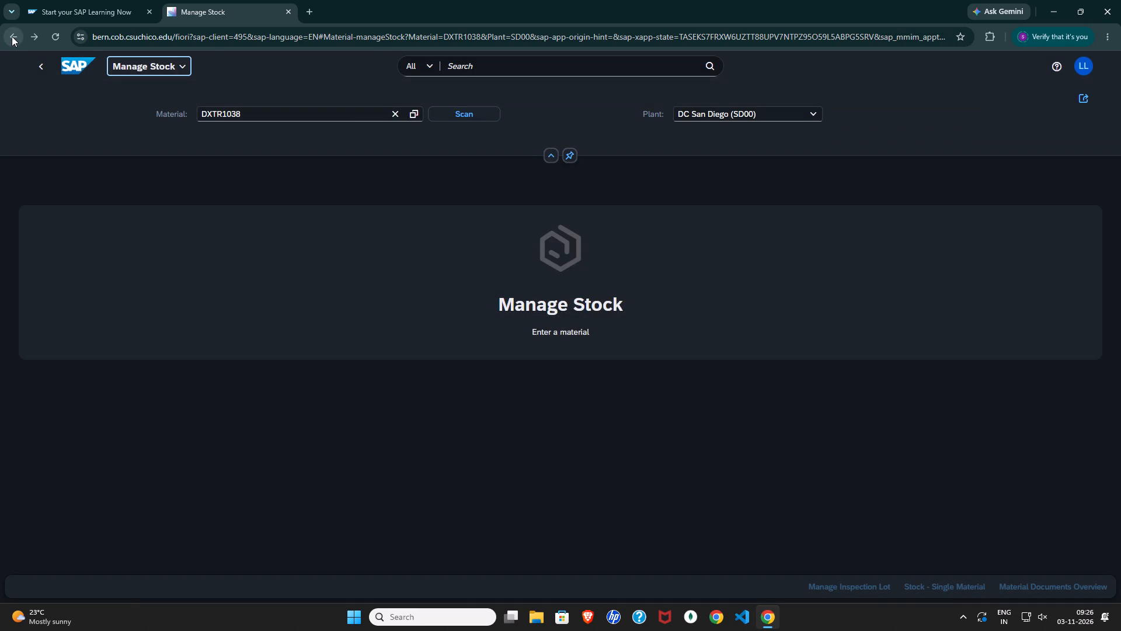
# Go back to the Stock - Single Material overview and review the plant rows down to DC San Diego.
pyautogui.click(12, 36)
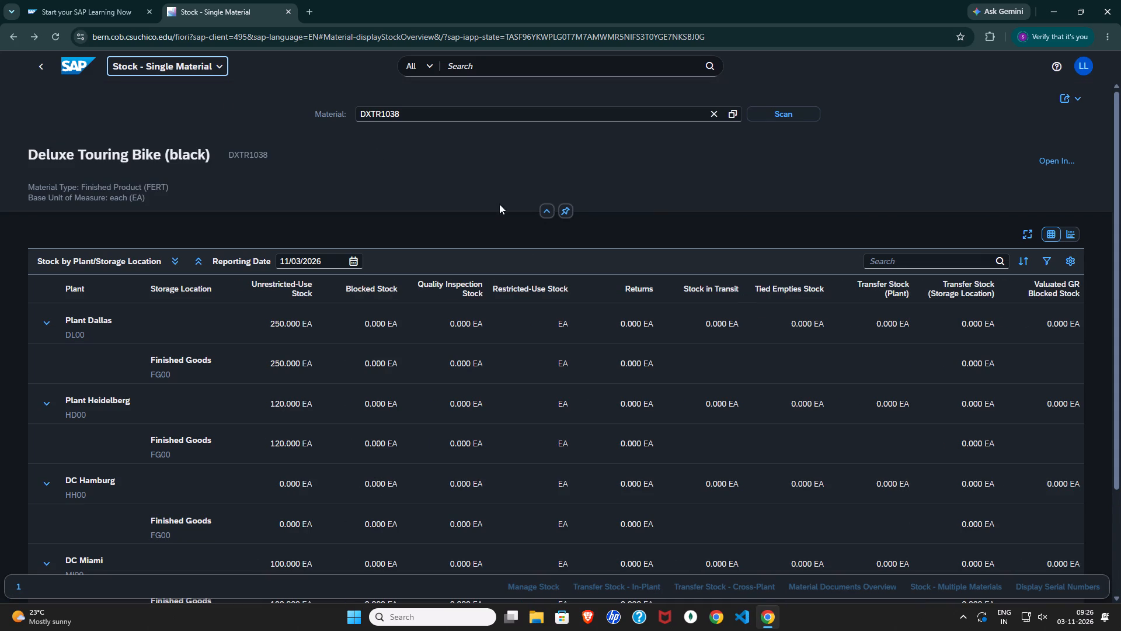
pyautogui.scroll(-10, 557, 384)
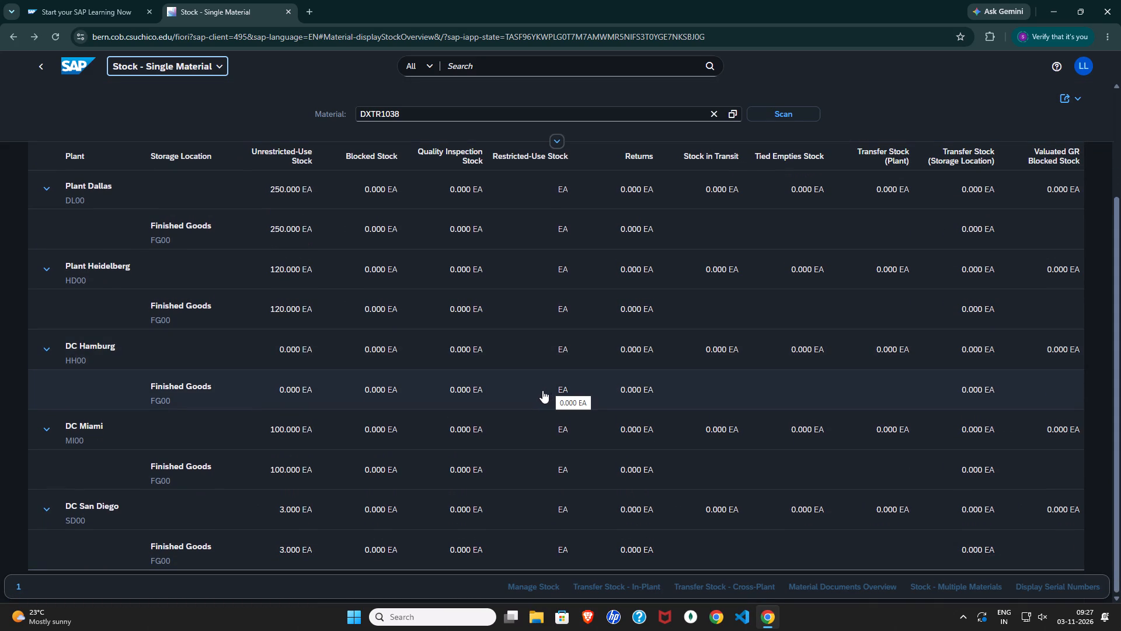
# Return to the home page and reopen the Stock - Single Material app from the Warehouse Management space.
pyautogui.click(71, 61)
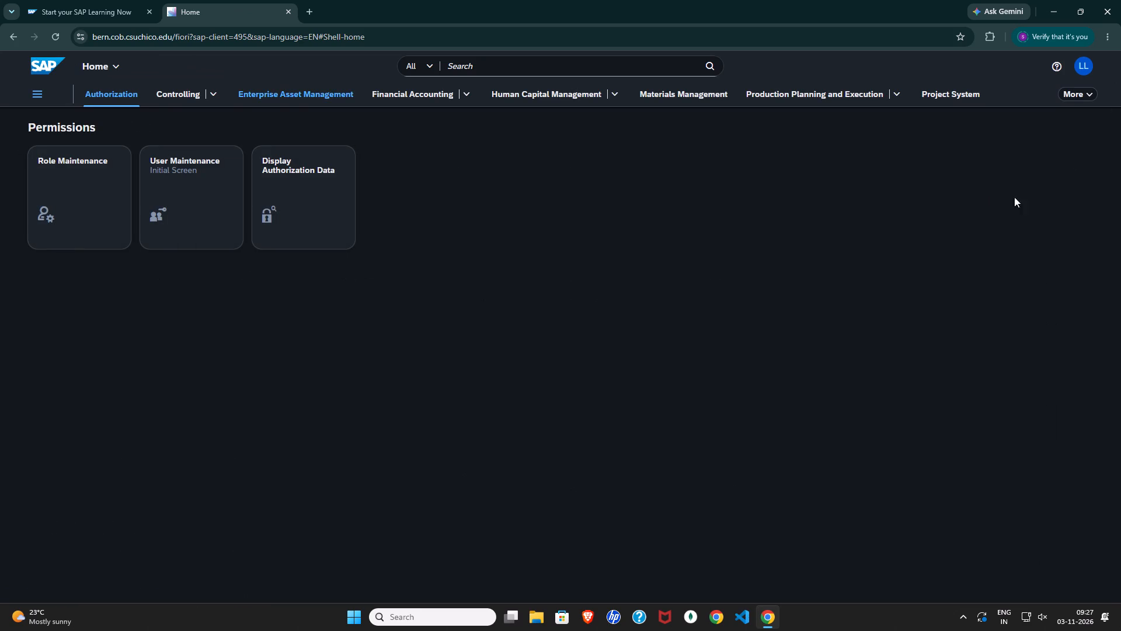
pyautogui.click(1088, 96)
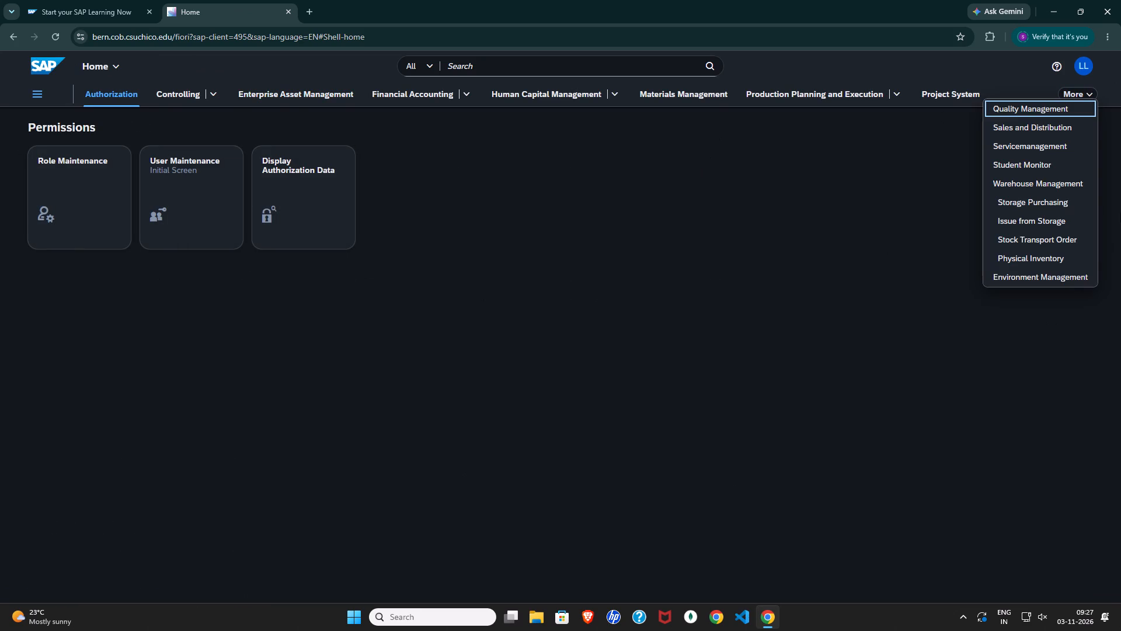
pyautogui.click(1020, 179)
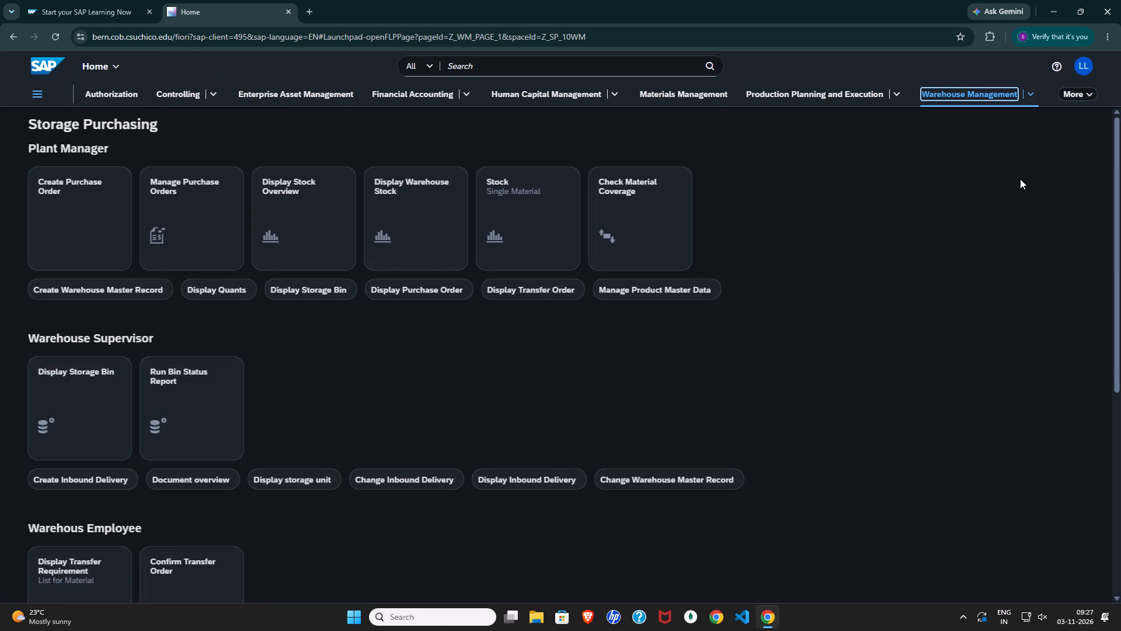
pyautogui.click(520, 213)
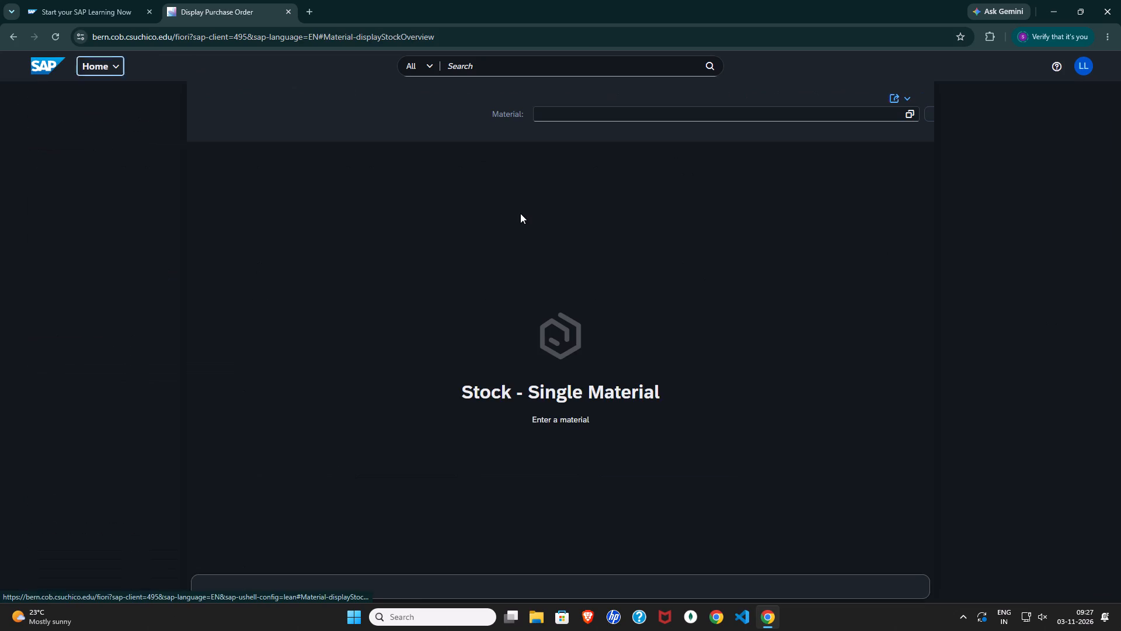
# Enter material DXTR1038 and load its stock by plant and storage location.
pyautogui.click(568, 116)
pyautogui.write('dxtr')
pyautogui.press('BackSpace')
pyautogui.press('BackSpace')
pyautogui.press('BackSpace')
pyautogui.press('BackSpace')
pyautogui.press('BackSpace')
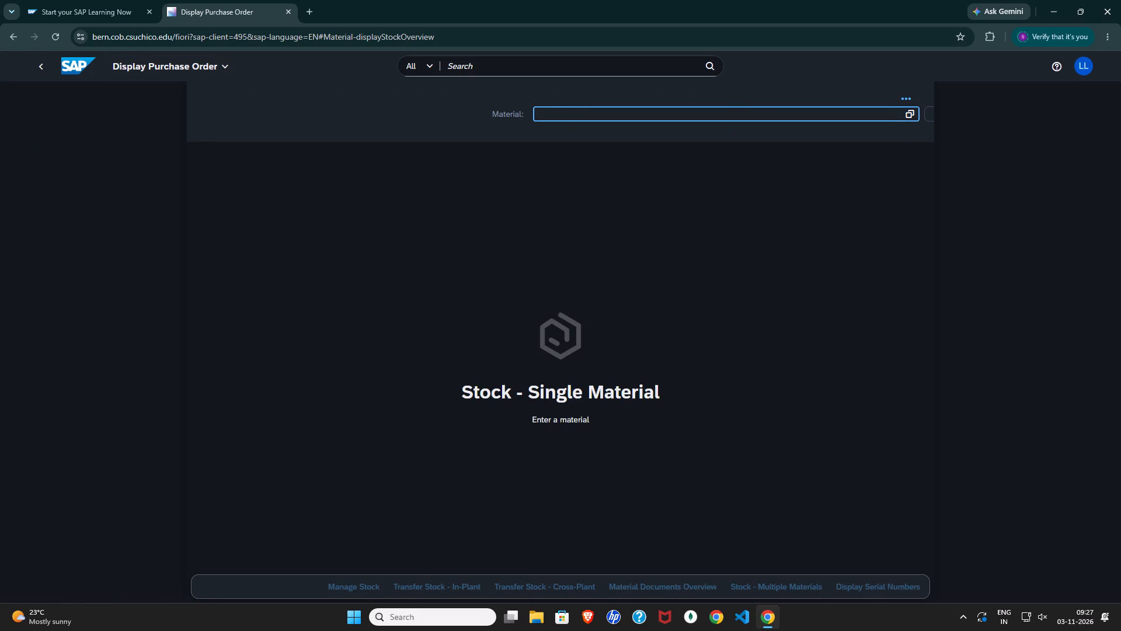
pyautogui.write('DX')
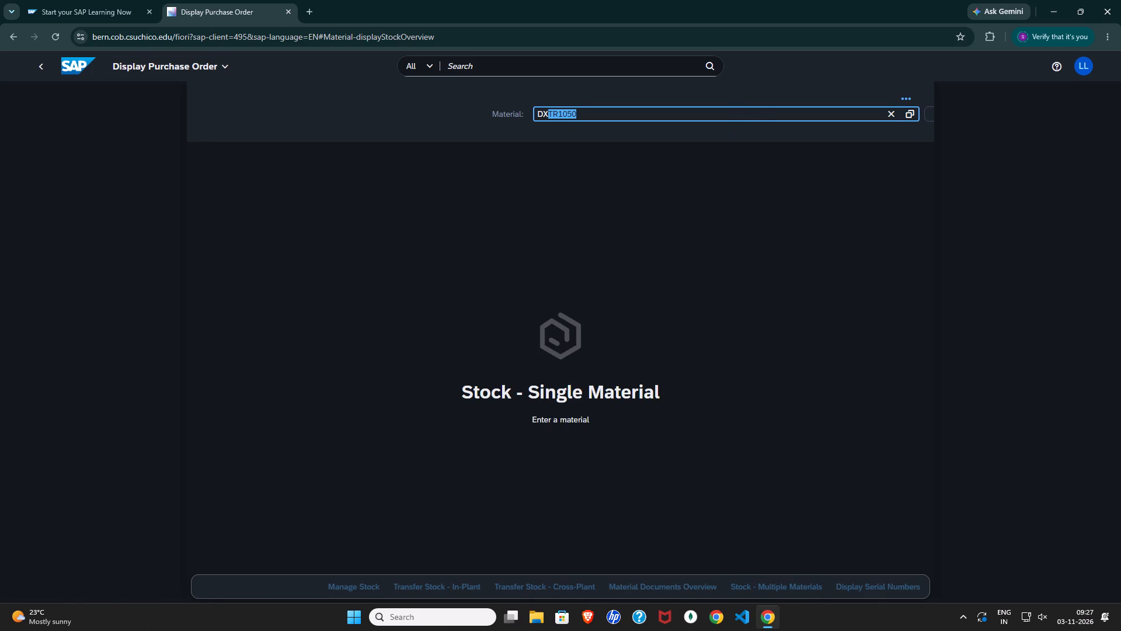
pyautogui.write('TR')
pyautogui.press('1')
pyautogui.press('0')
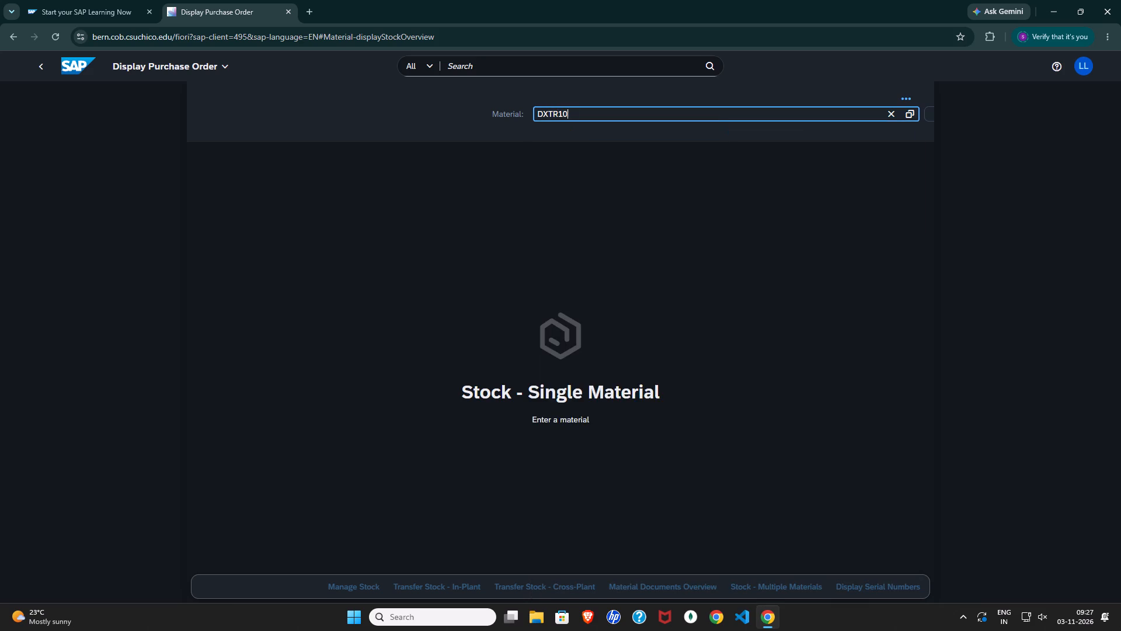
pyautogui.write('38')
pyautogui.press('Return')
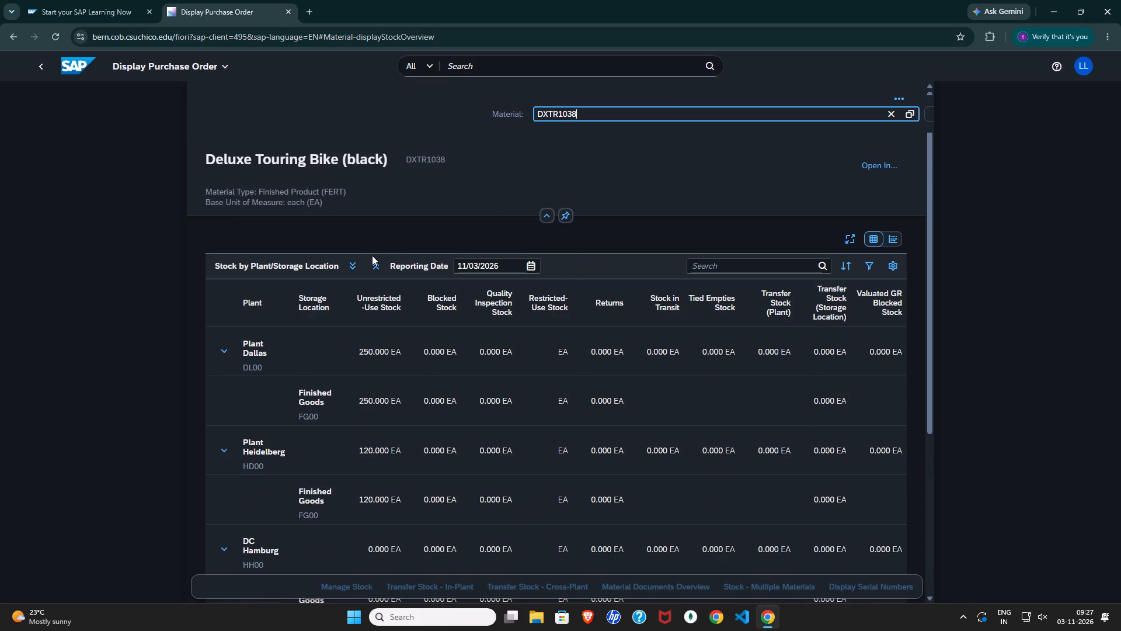
# Examine the stock quantities per plant and storage location, selecting the DC San Diego row and the Plant Dallas row.
pyautogui.scroll(-5, 372, 255)
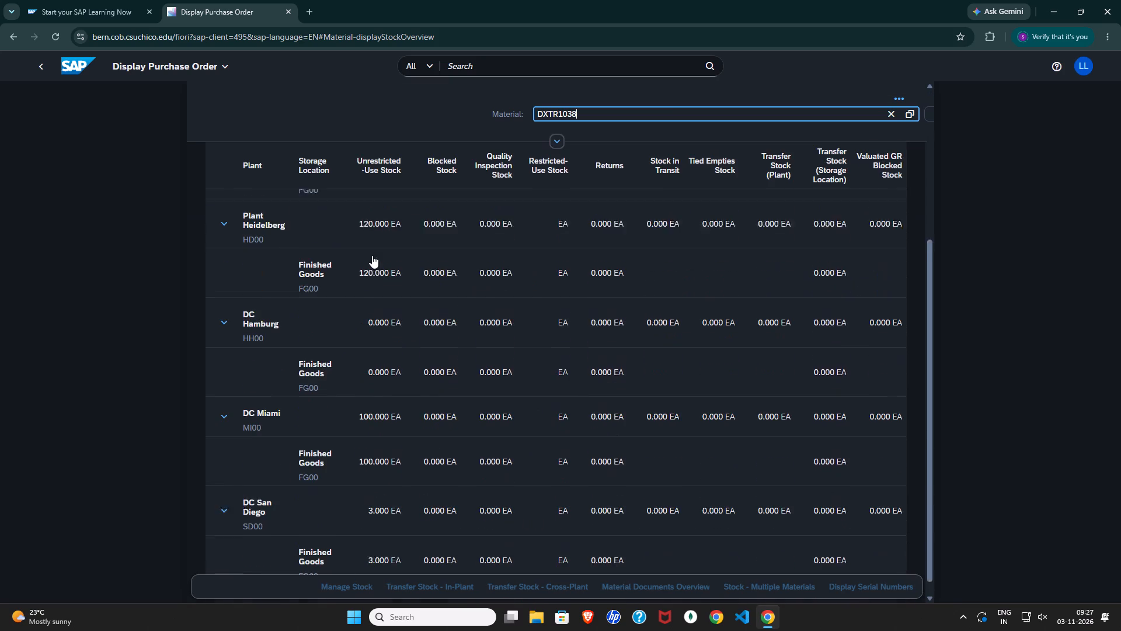
pyautogui.scroll(6, 372, 255)
pyautogui.scroll(-2, 400, 251)
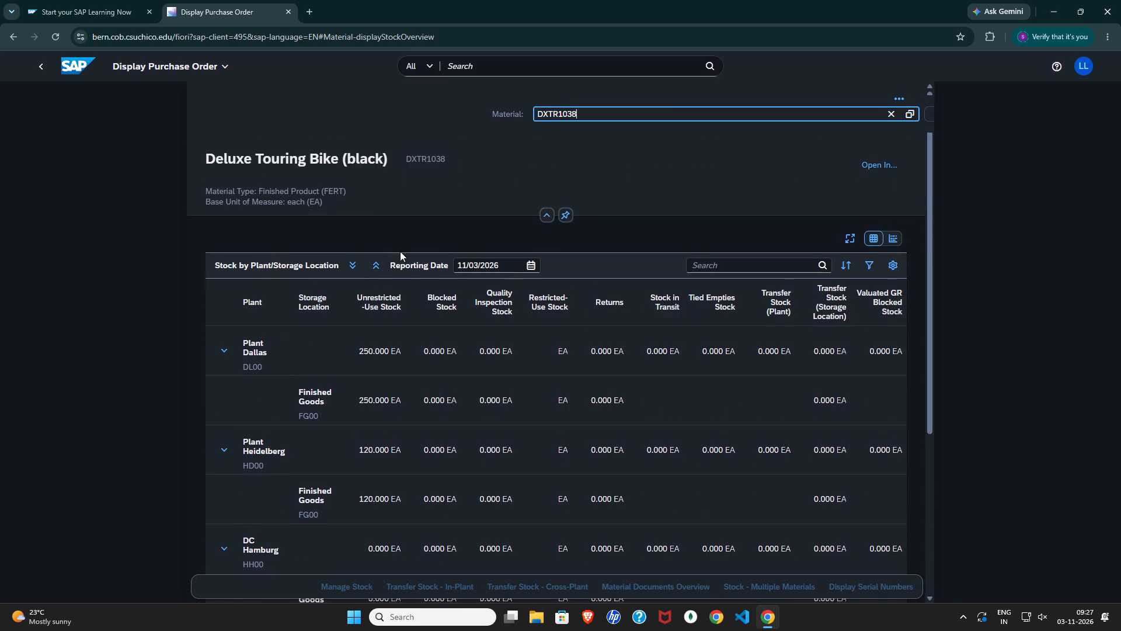
pyautogui.scroll(-9, 400, 251)
pyautogui.click(360, 491)
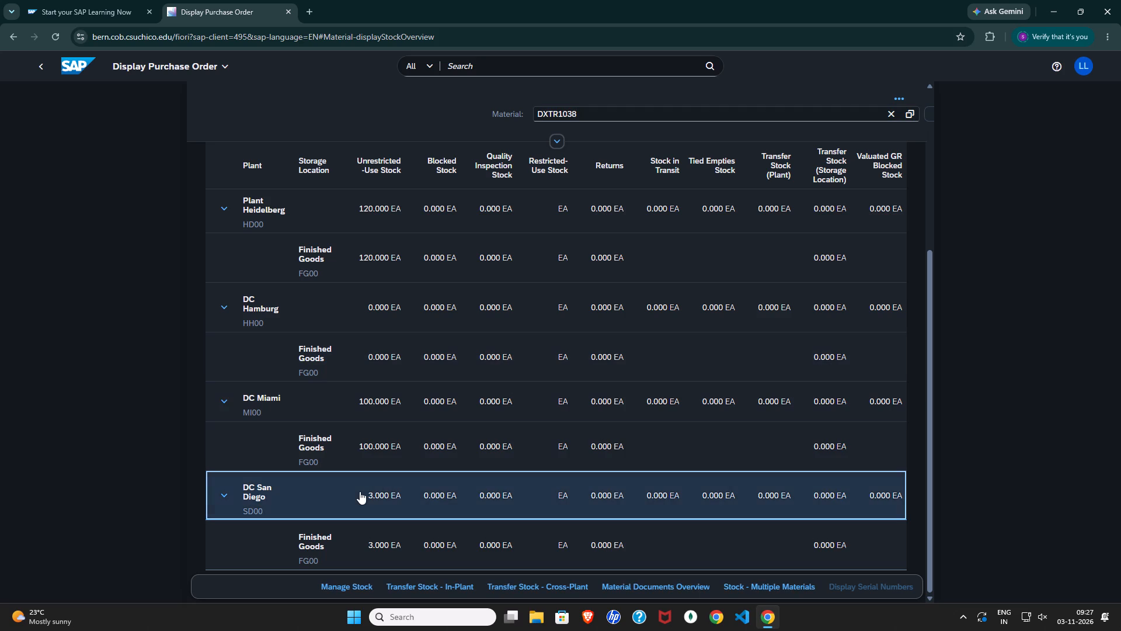
pyautogui.scroll(7, 355, 486)
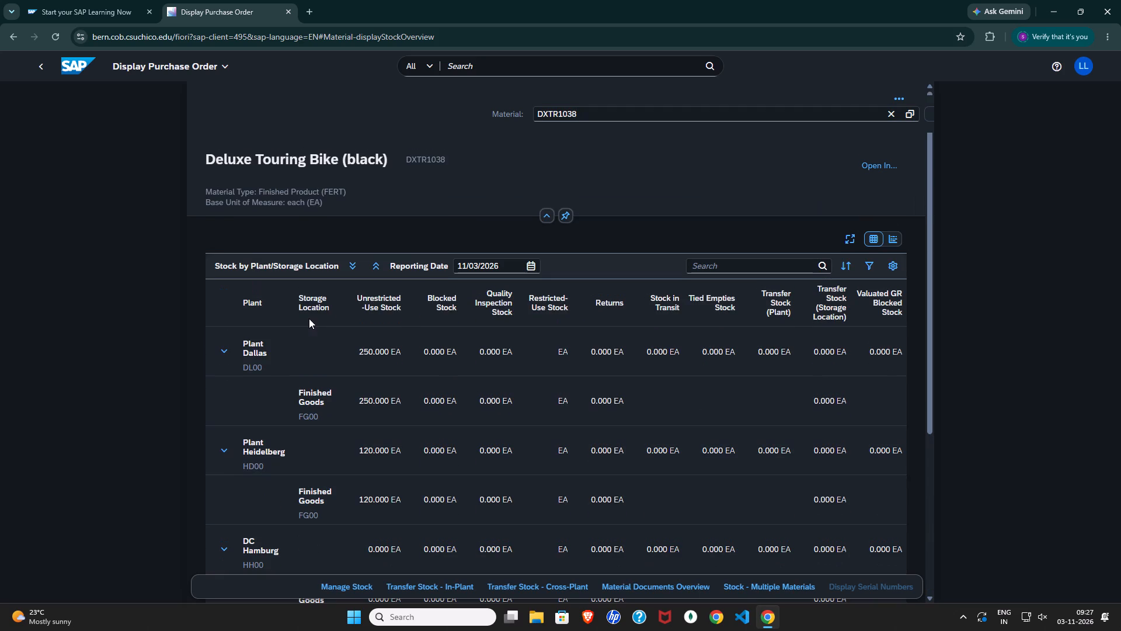
pyautogui.click(329, 346)
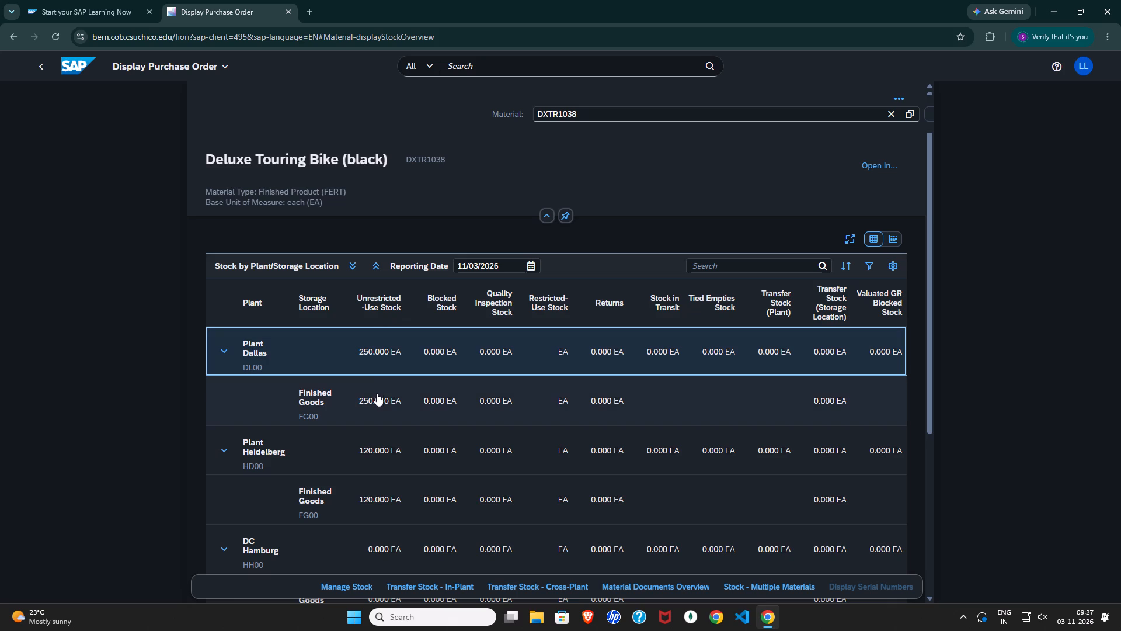
# Review the unrestricted-use stock rows for DXTR1038 from Plant Heidelberg down to DC San Diego.
pyautogui.scroll(-7, 380, 404)
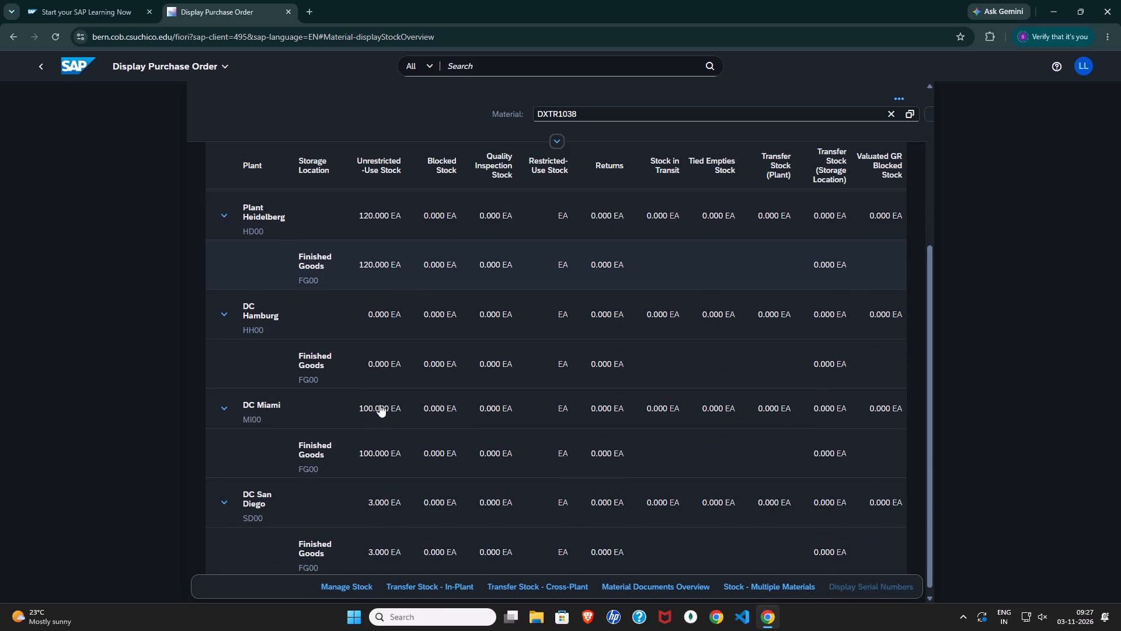
pyautogui.scroll(-9, 380, 404)
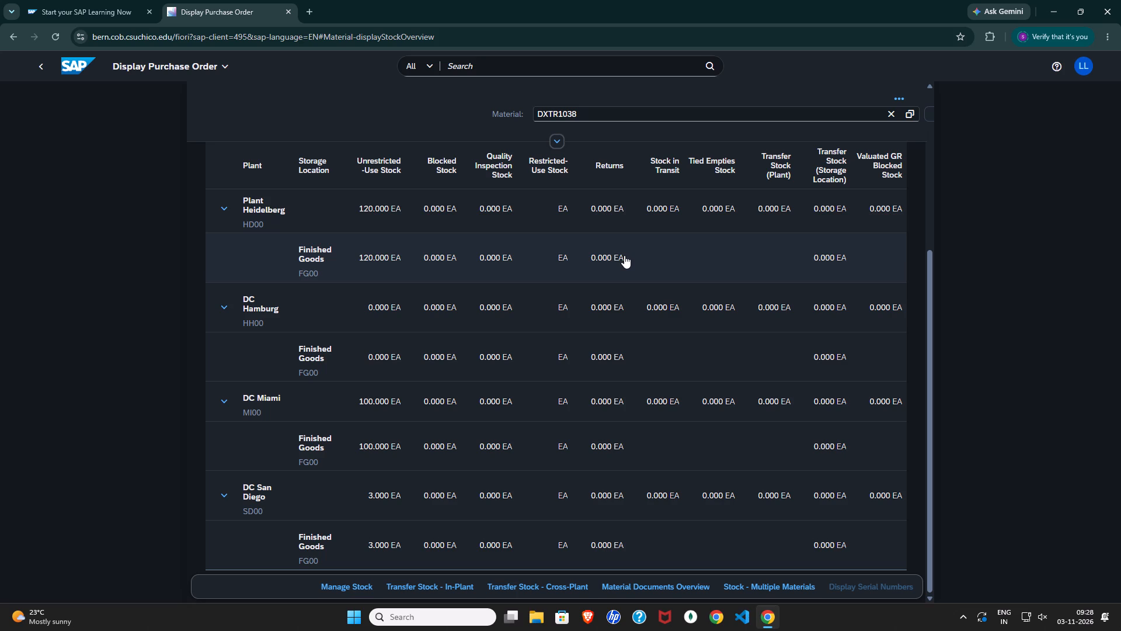
# Return to the home page and look through the Storage Purchasing apps for each warehouse role.
pyautogui.click(44, 61)
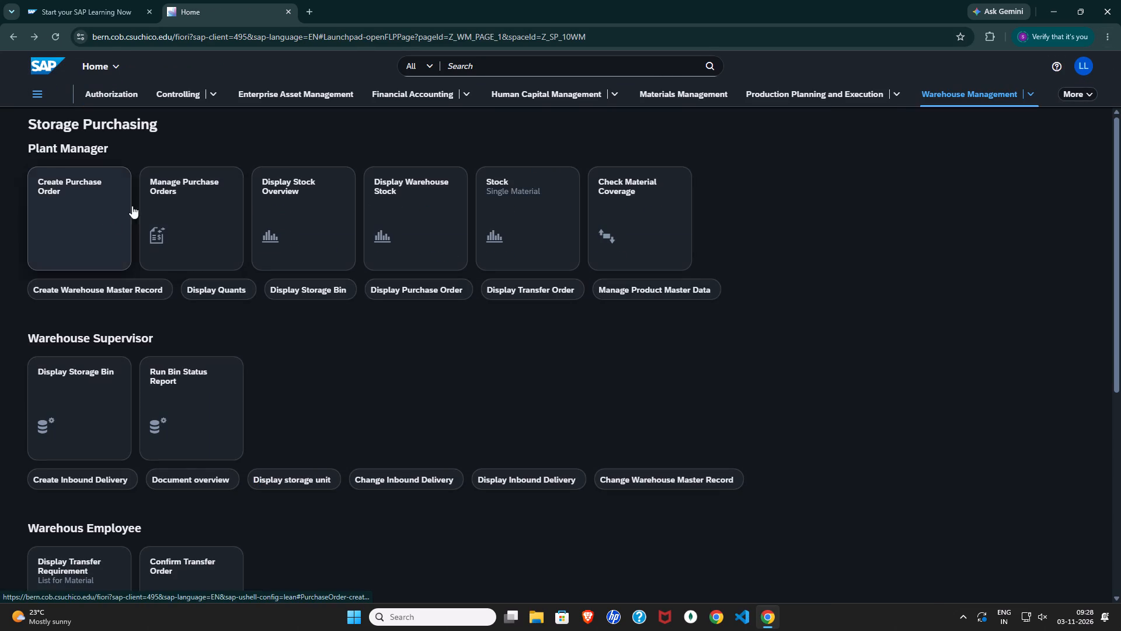
pyautogui.scroll(-1, 318, 232)
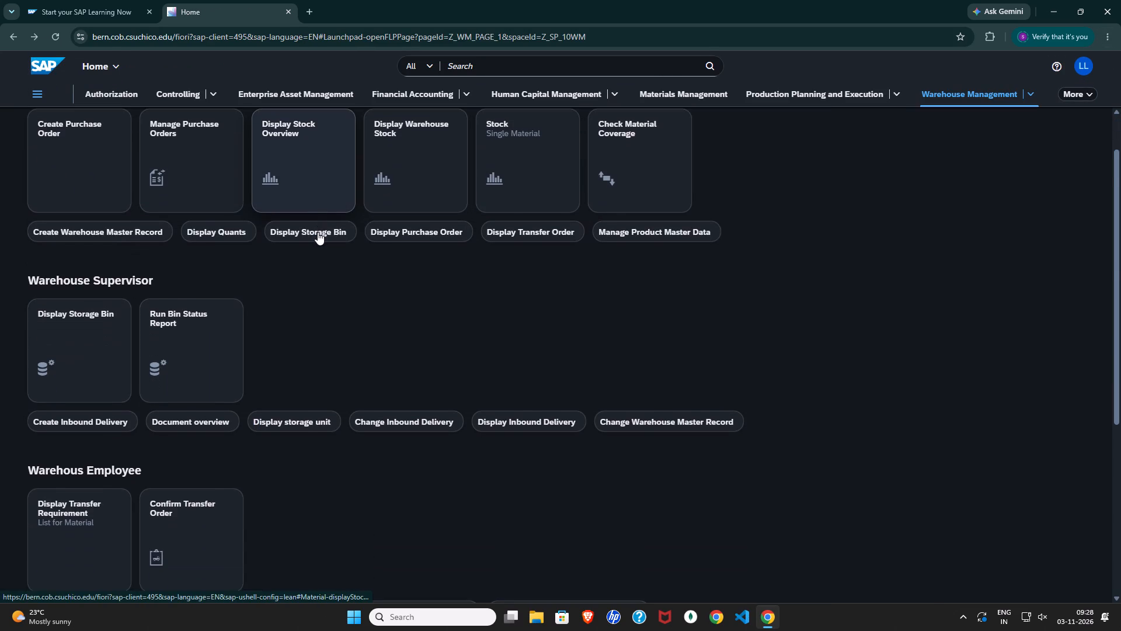
pyautogui.scroll(-7, 318, 232)
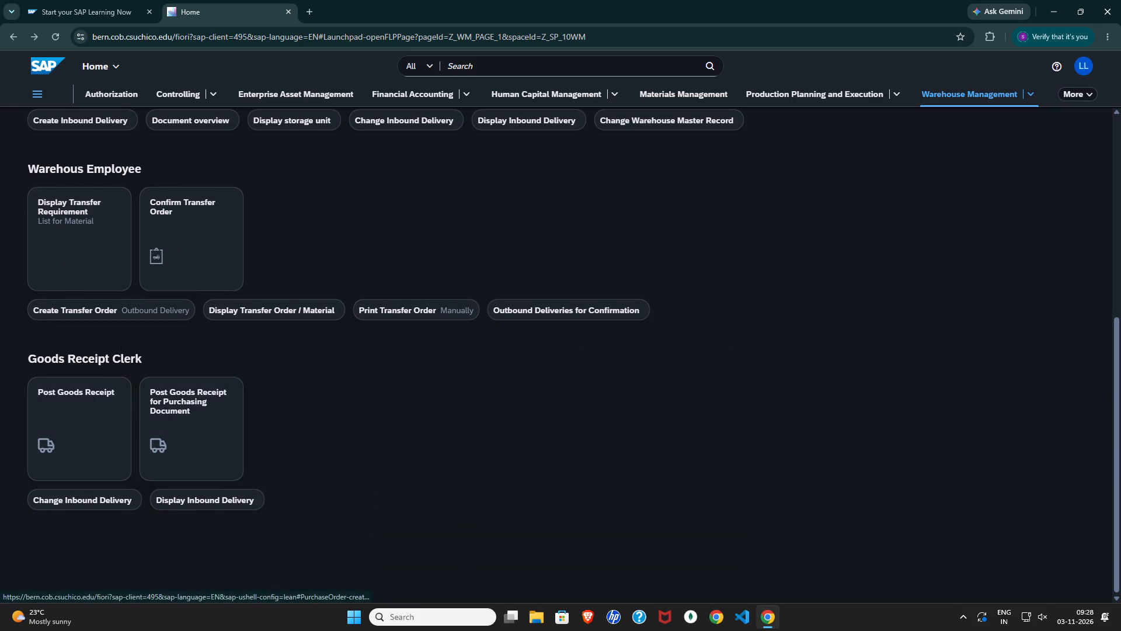
pyautogui.scroll(3, 88, 384)
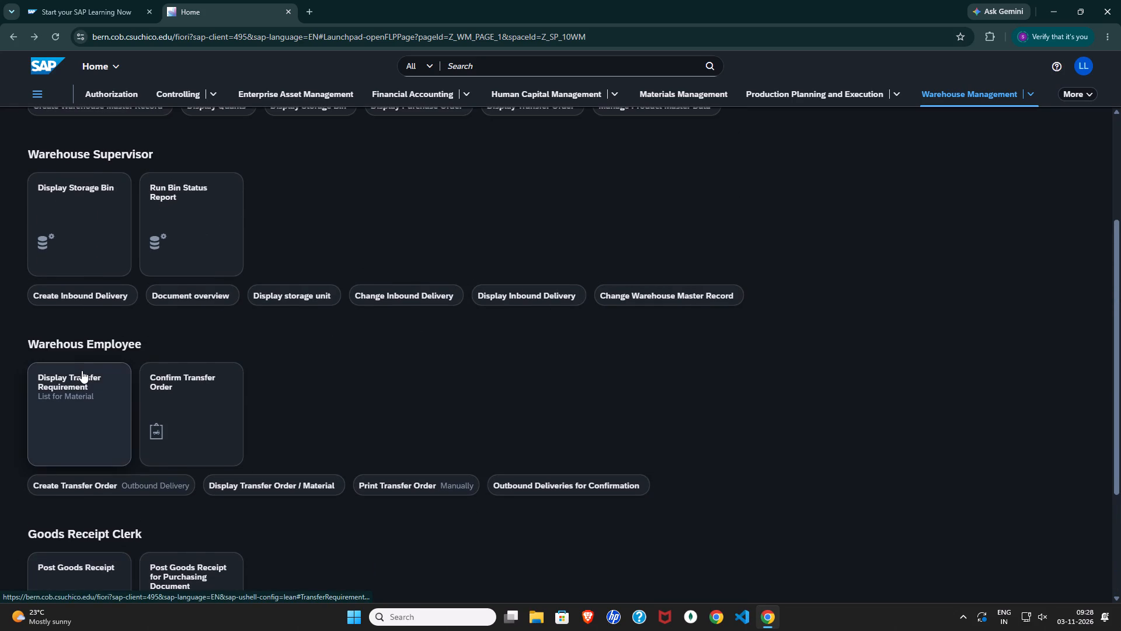
pyautogui.scroll(5, 96, 345)
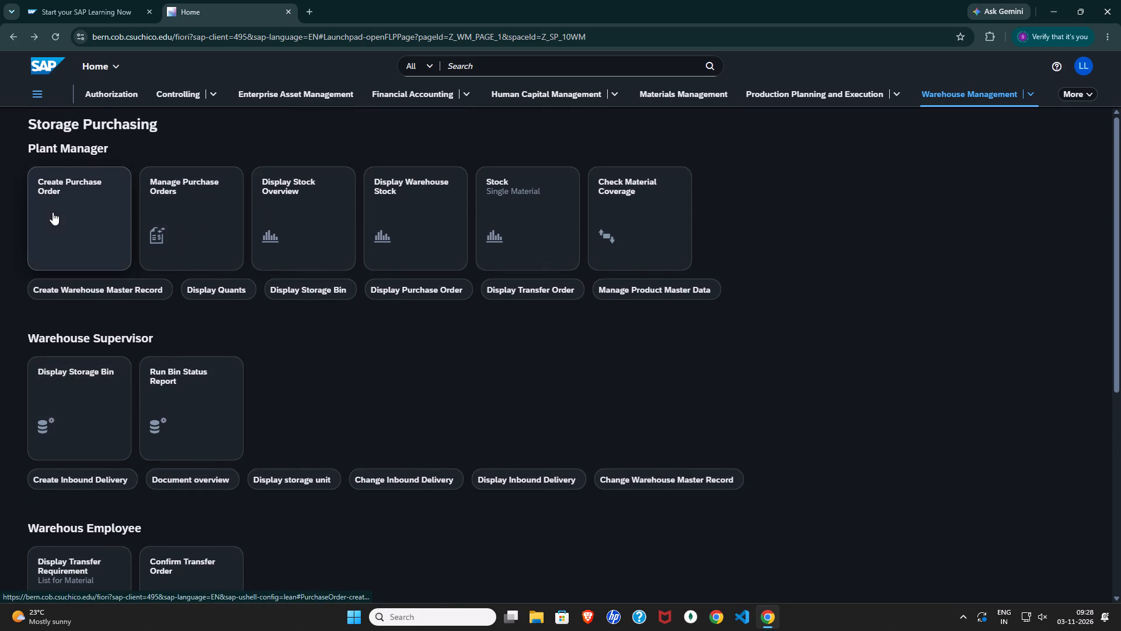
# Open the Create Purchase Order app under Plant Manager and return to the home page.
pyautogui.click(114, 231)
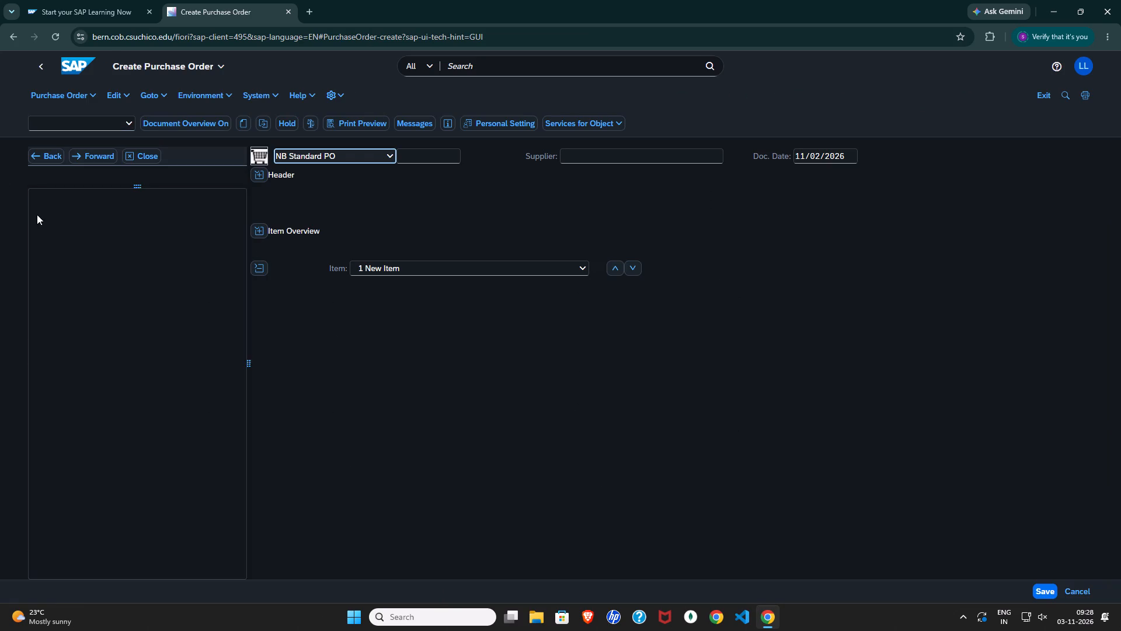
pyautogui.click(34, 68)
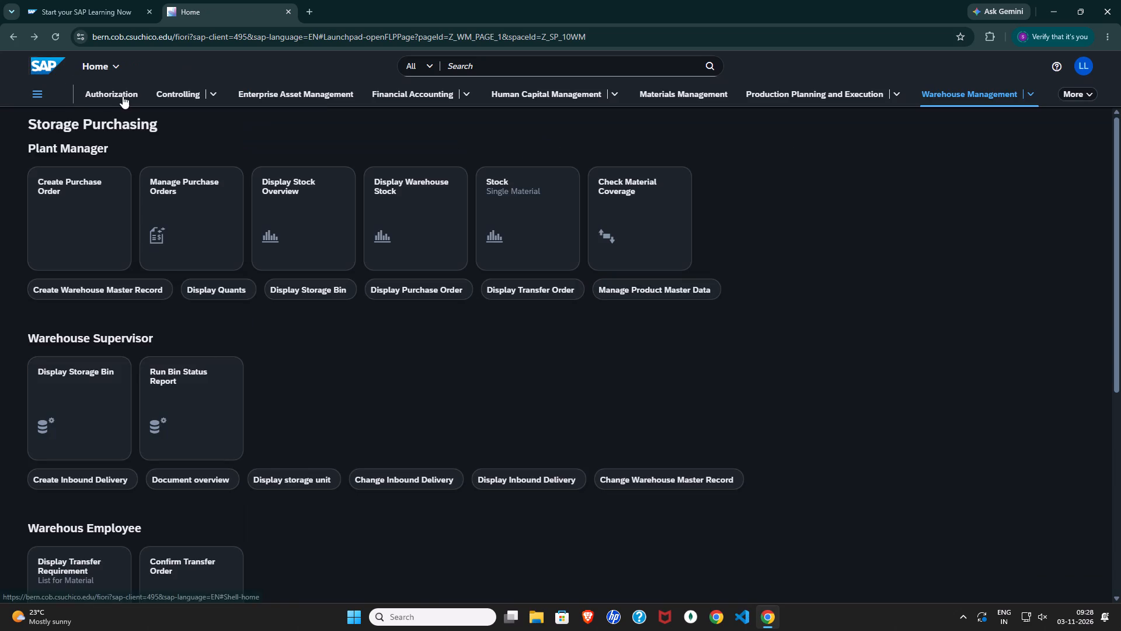
# Reopen Stock - Single Material, load the stock of material DXTR1038, and return to the home page.
pyautogui.click(517, 222)
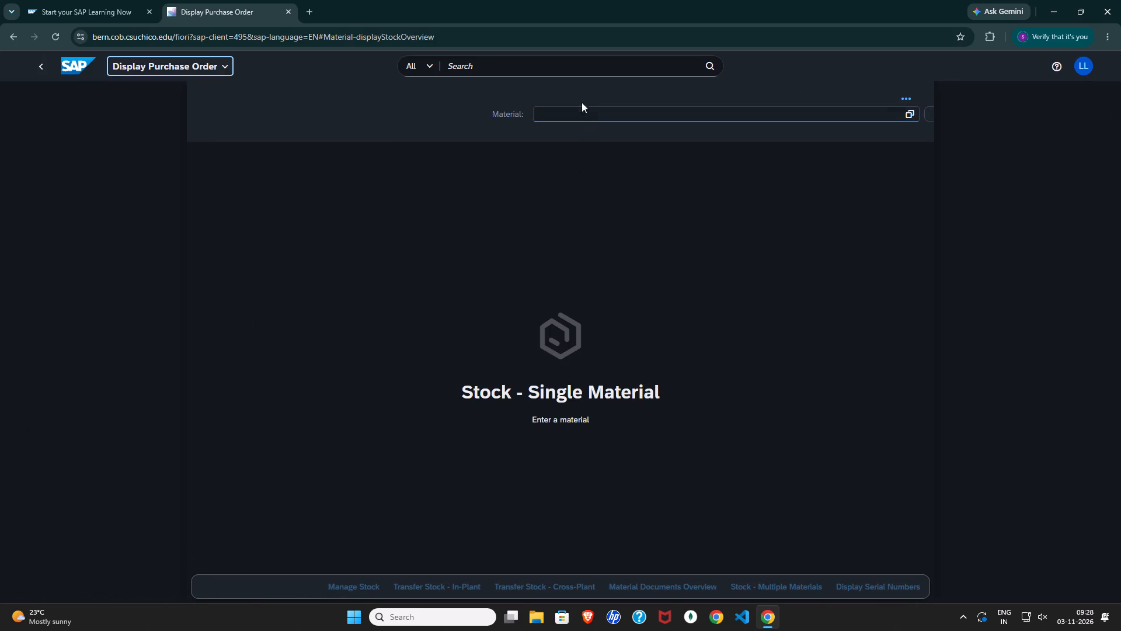
pyautogui.click(578, 115)
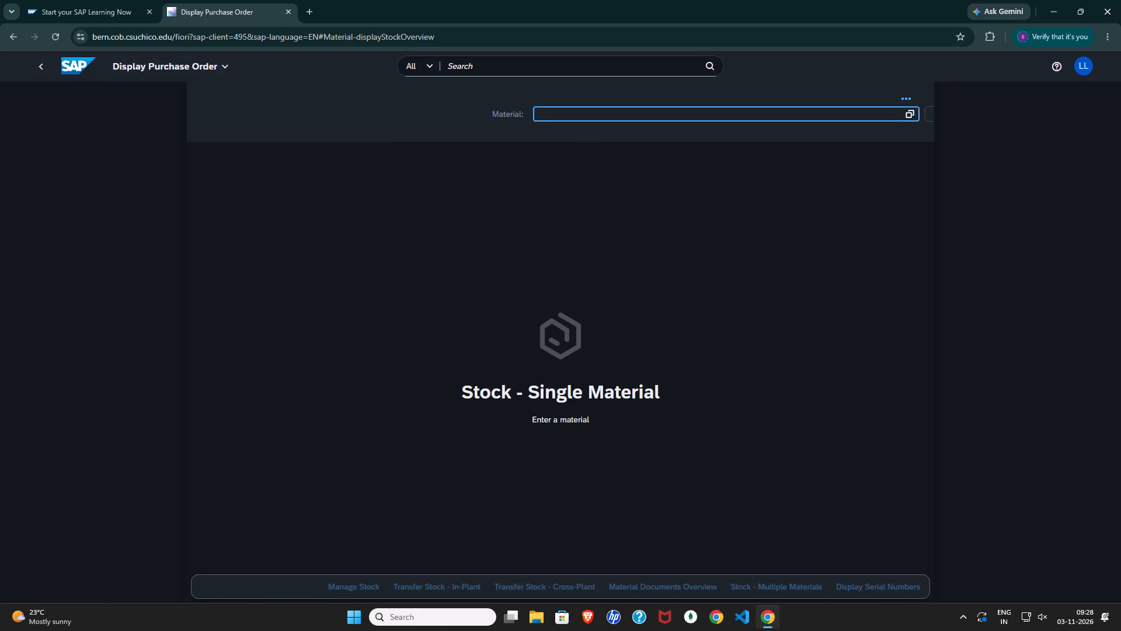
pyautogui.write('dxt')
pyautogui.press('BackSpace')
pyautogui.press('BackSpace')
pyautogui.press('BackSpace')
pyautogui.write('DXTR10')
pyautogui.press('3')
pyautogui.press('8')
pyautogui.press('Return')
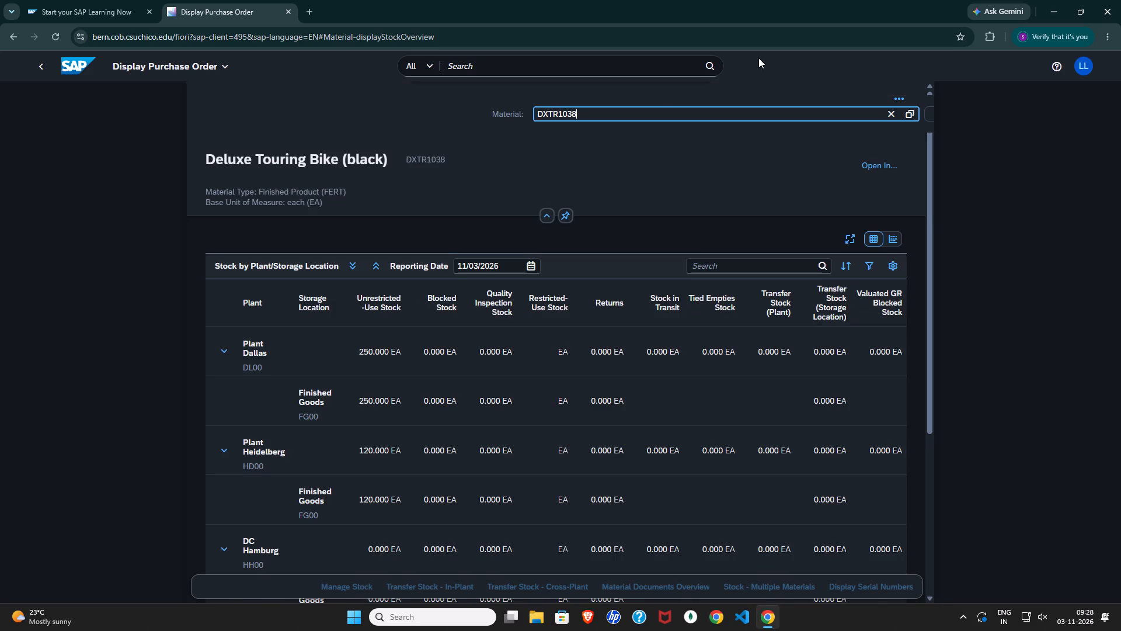
pyautogui.click(43, 75)
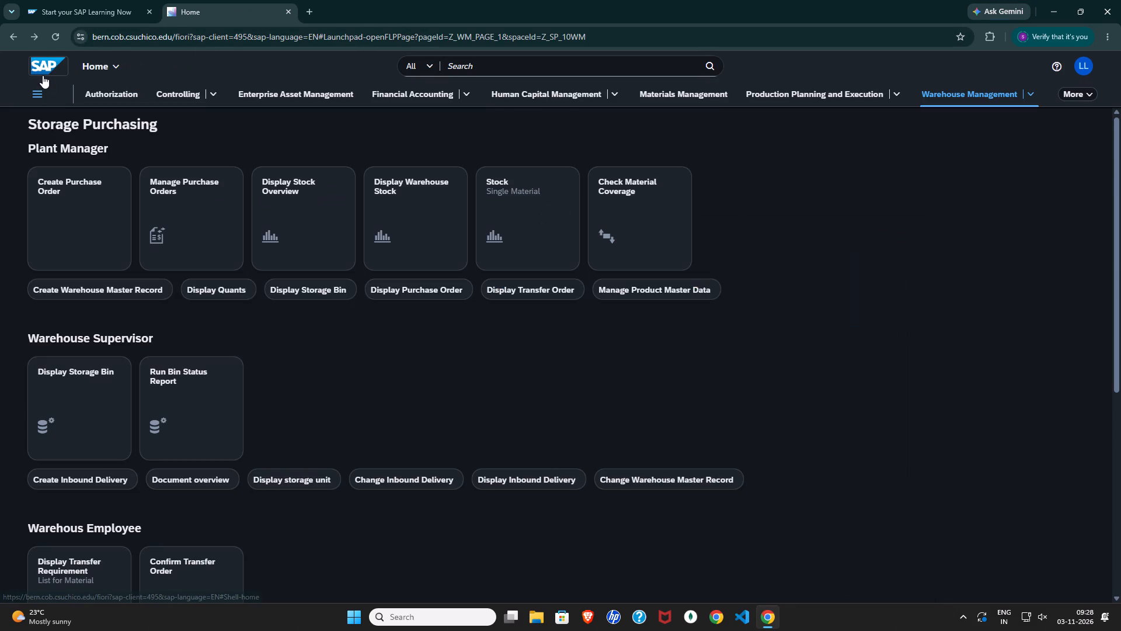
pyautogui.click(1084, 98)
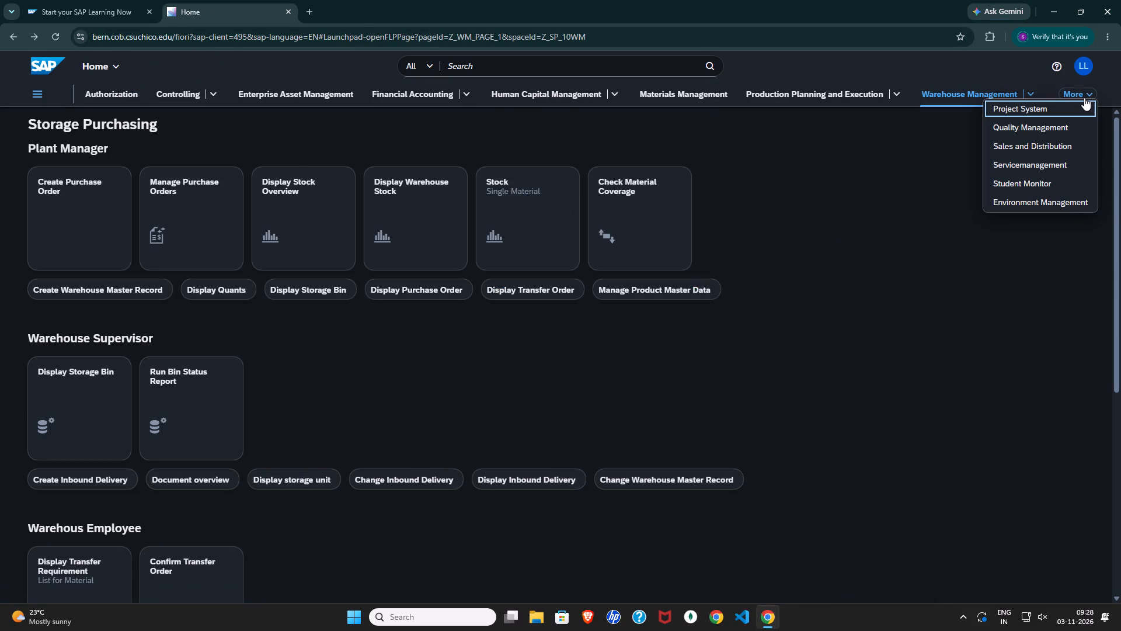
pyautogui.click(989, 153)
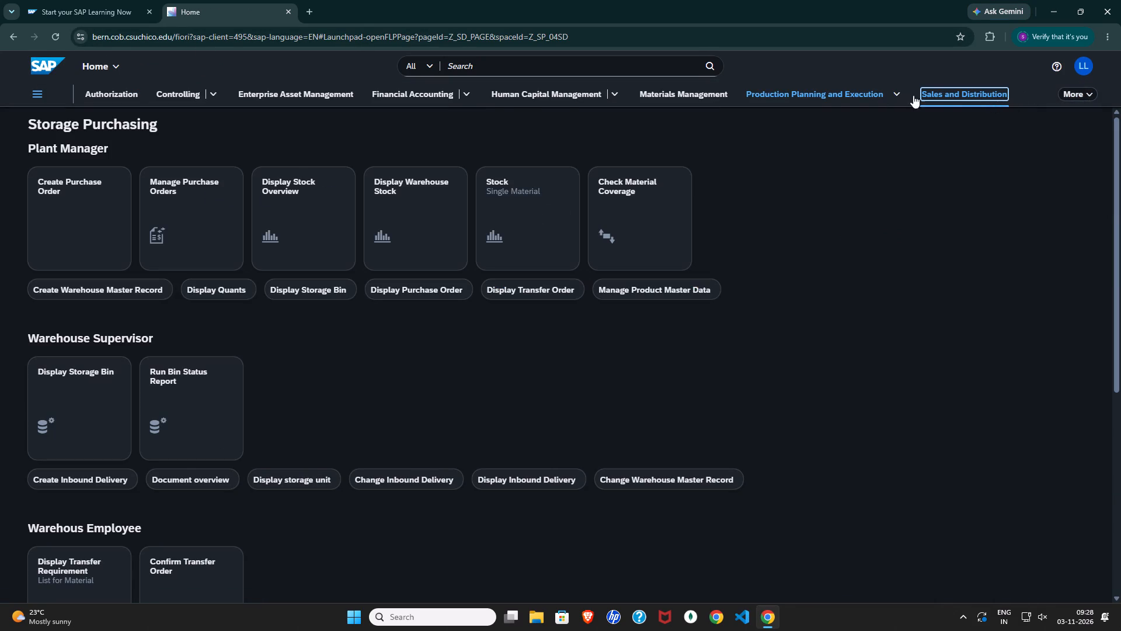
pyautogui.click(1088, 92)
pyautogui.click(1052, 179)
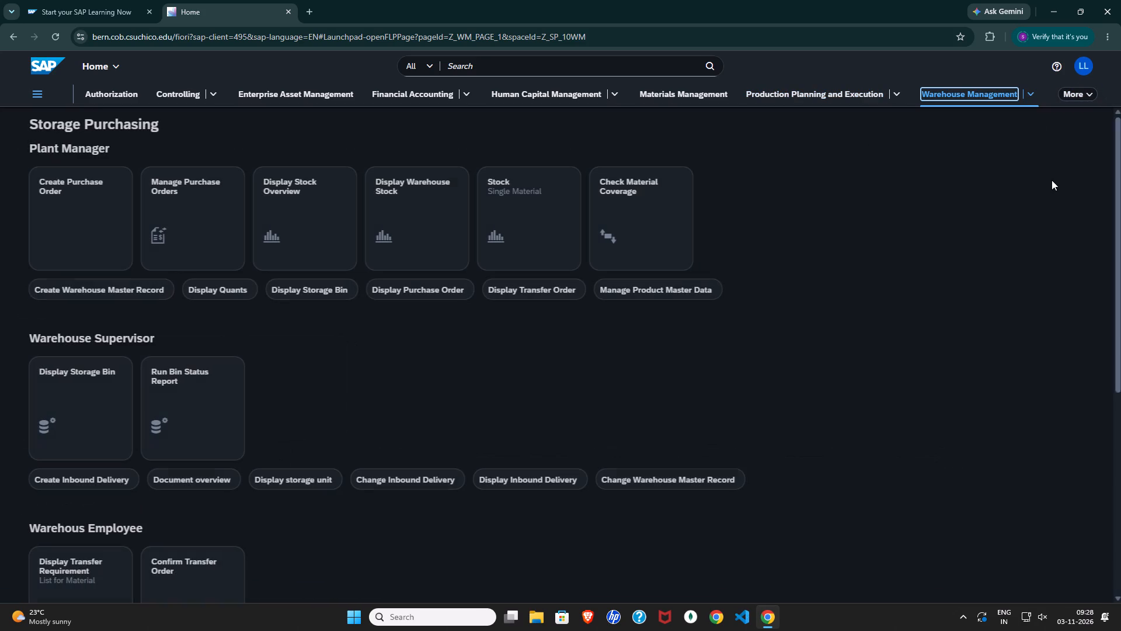
# Open the Stock Transport Order page of the Warehouse Management space and look over its apps.
pyautogui.click(1029, 100)
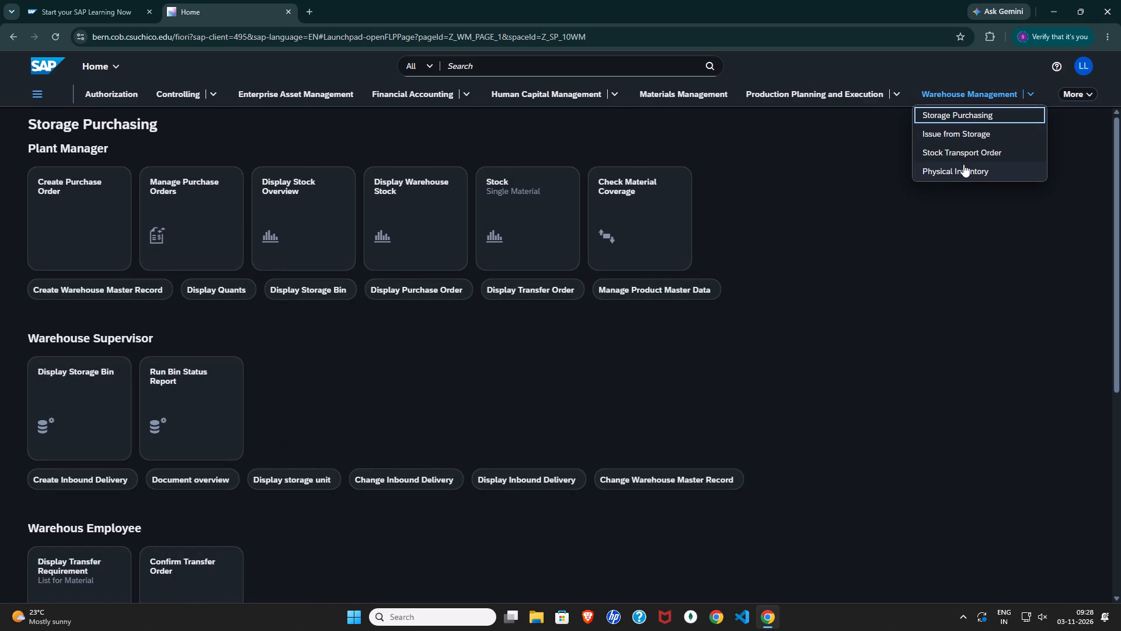
pyautogui.click(973, 158)
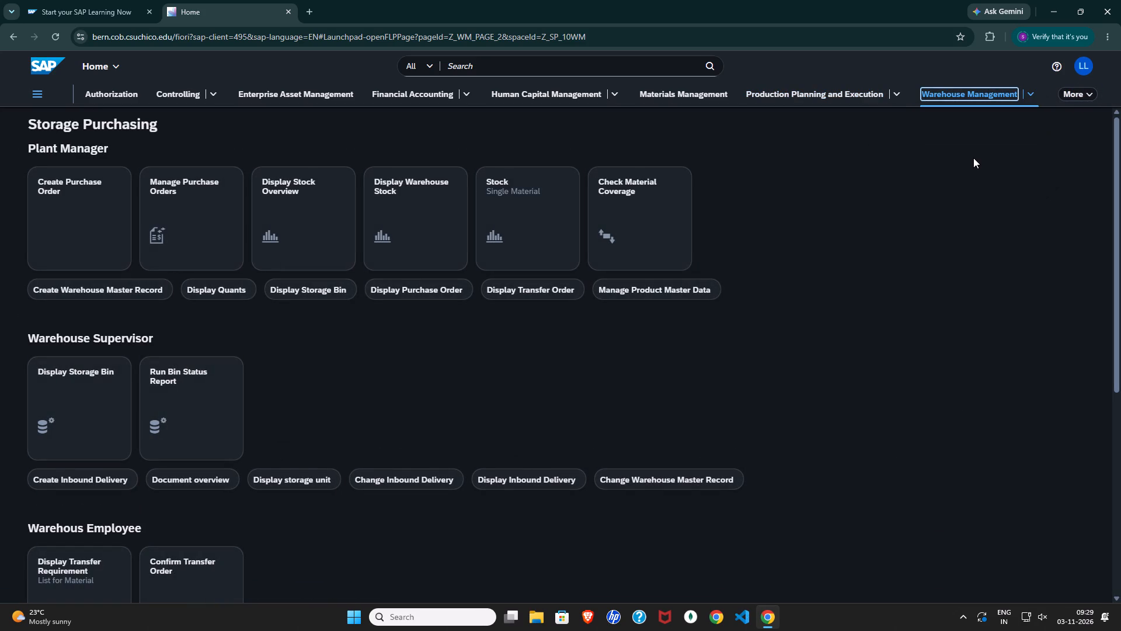
pyautogui.click(974, 157)
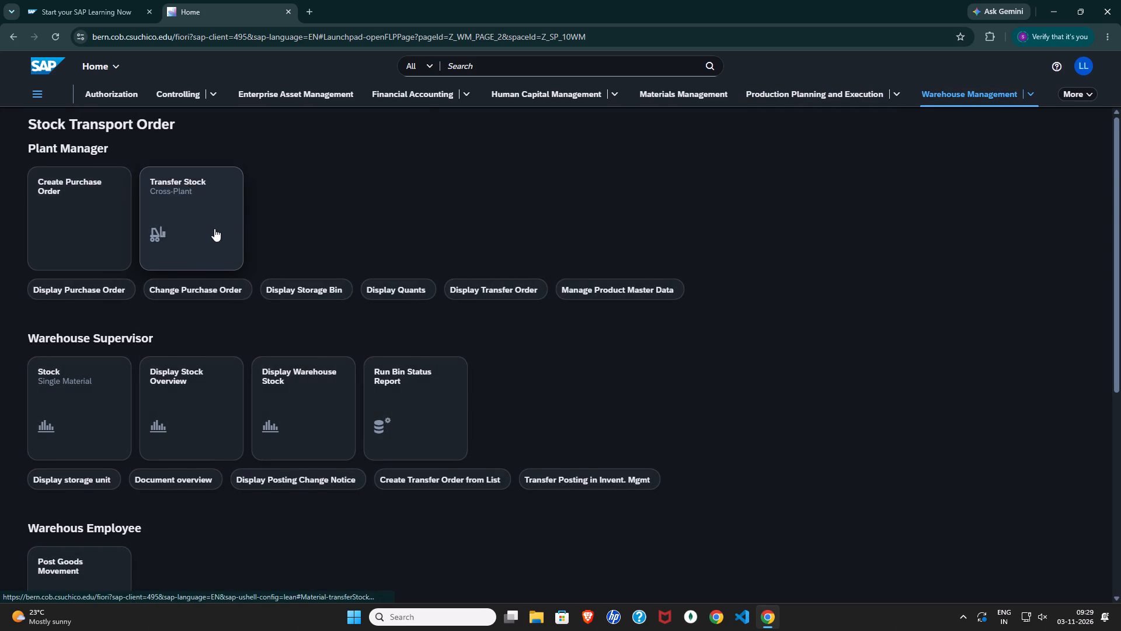
pyautogui.scroll(-6, 217, 238)
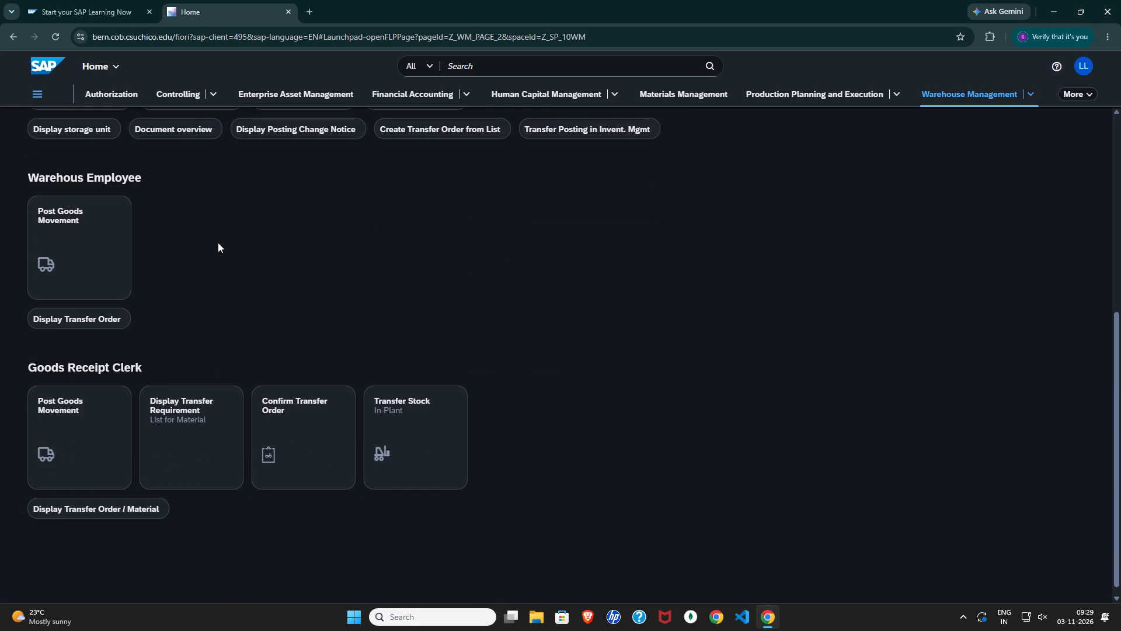
pyautogui.scroll(11, 229, 315)
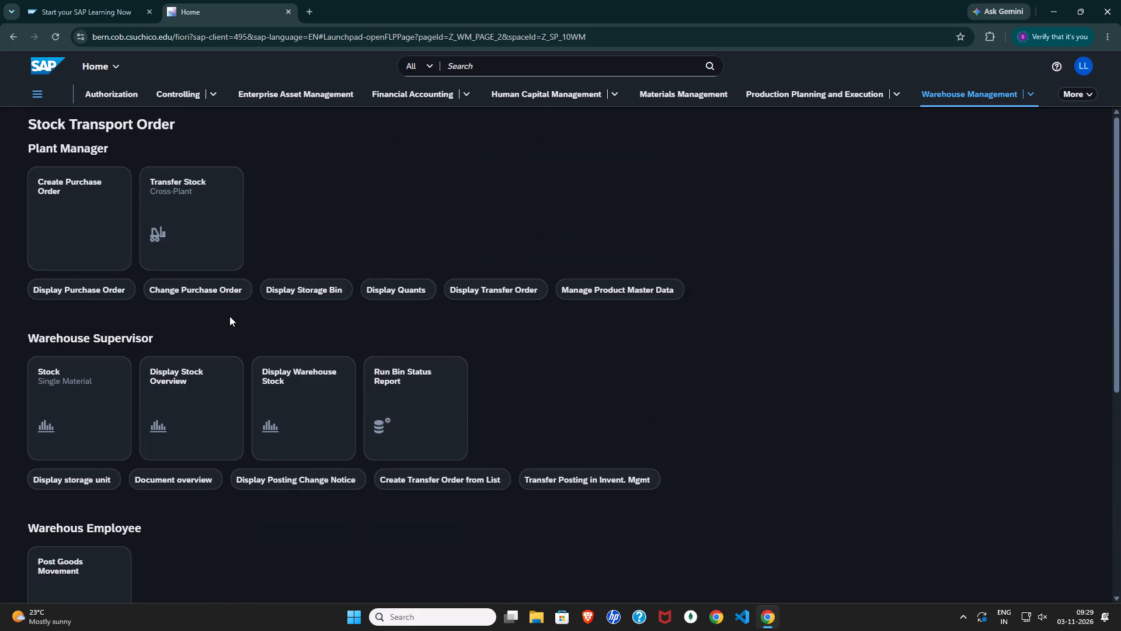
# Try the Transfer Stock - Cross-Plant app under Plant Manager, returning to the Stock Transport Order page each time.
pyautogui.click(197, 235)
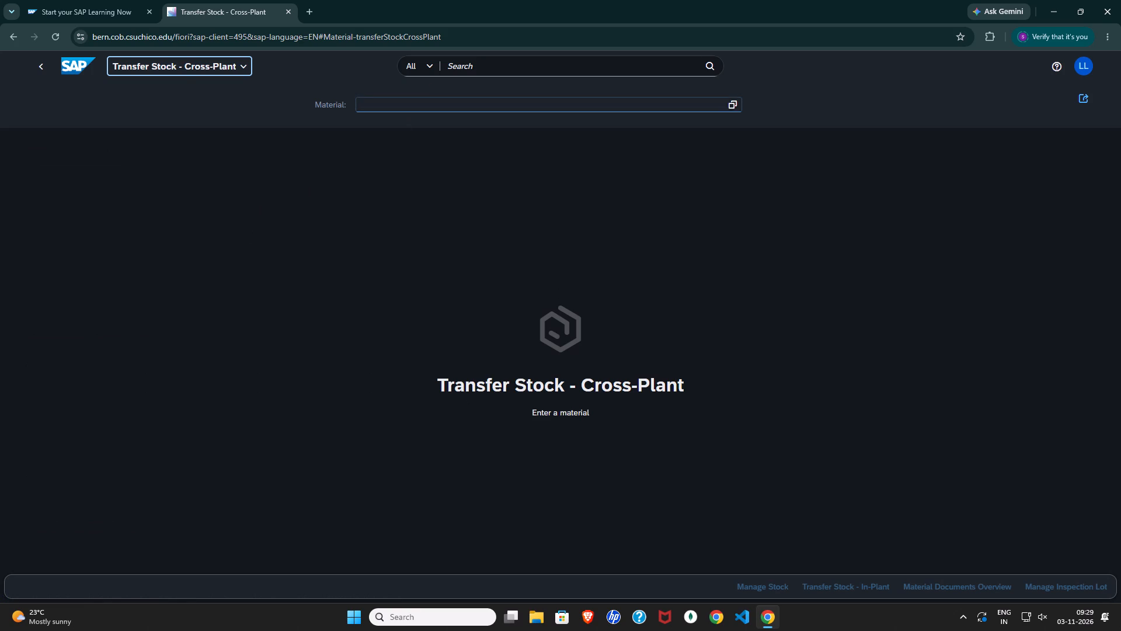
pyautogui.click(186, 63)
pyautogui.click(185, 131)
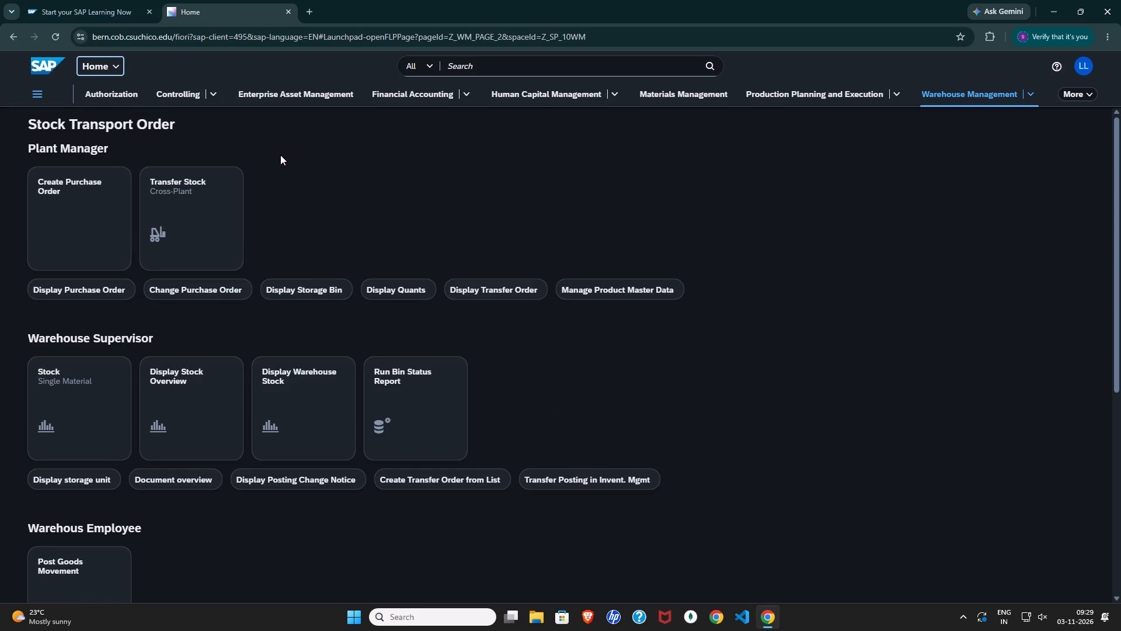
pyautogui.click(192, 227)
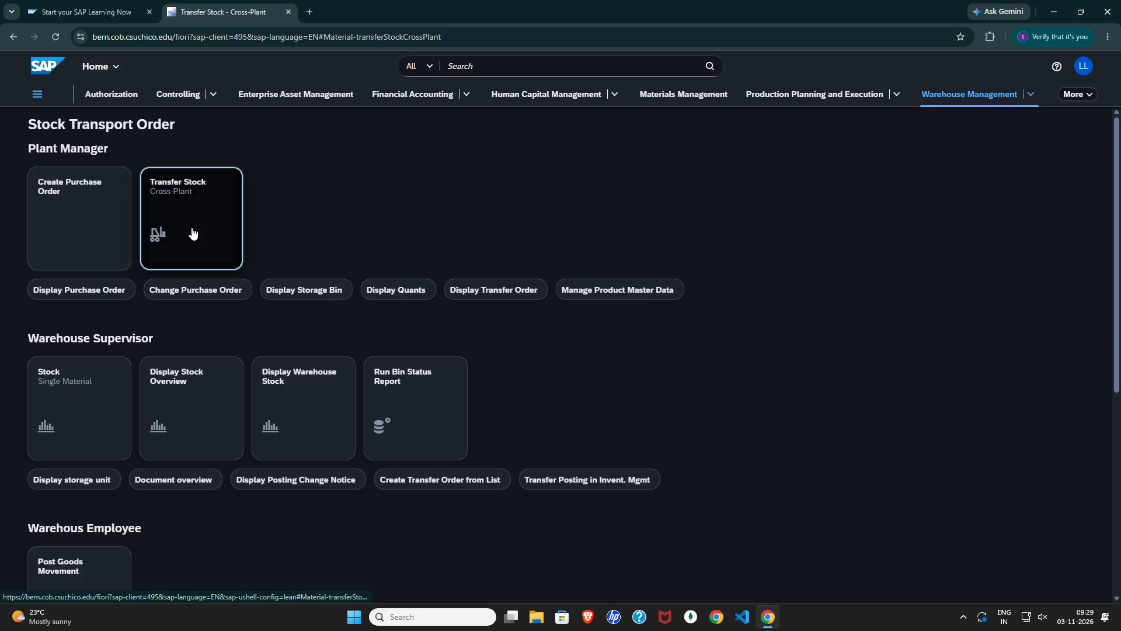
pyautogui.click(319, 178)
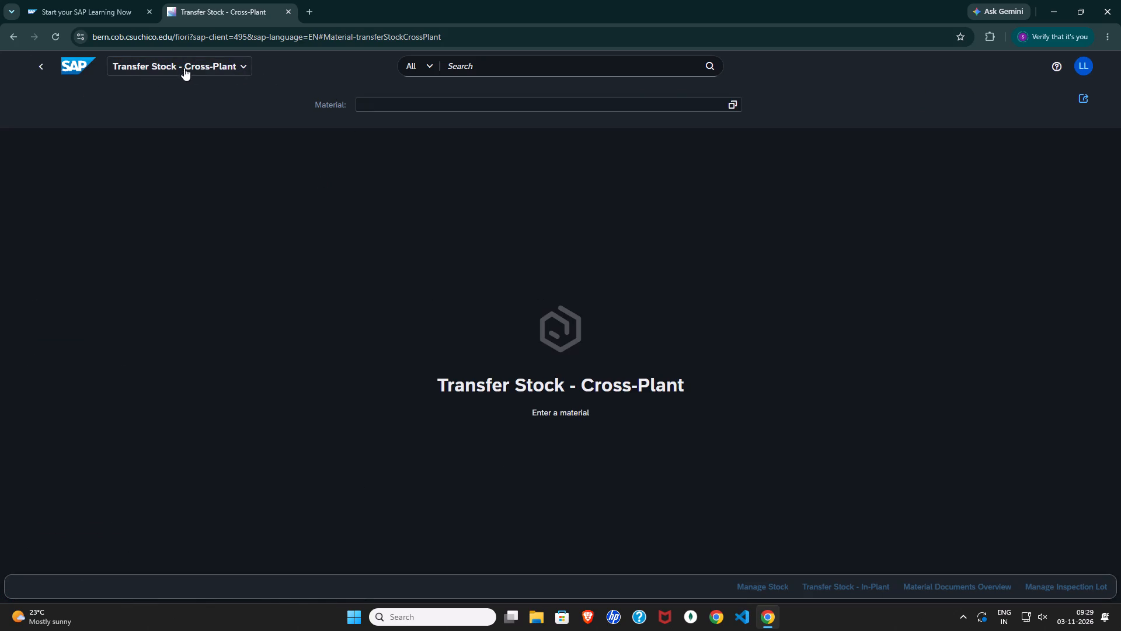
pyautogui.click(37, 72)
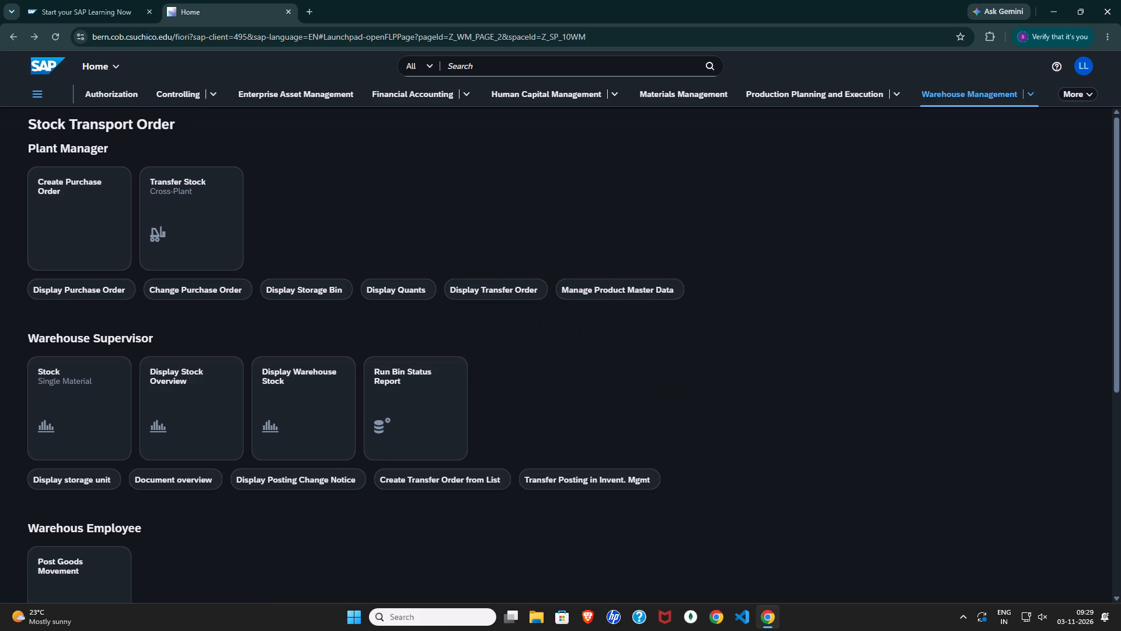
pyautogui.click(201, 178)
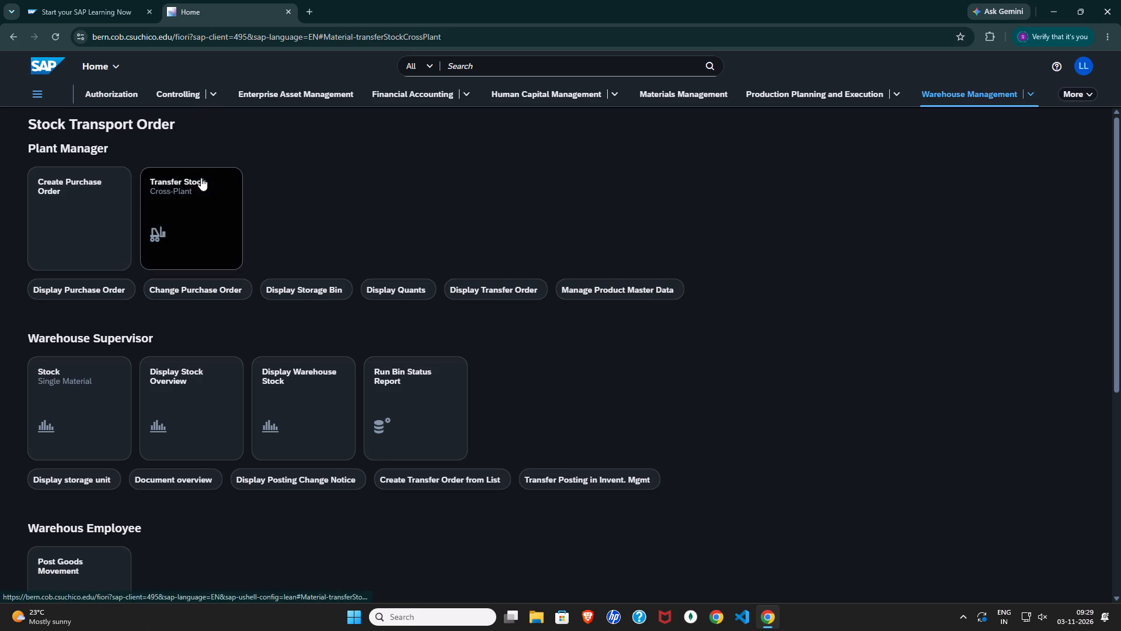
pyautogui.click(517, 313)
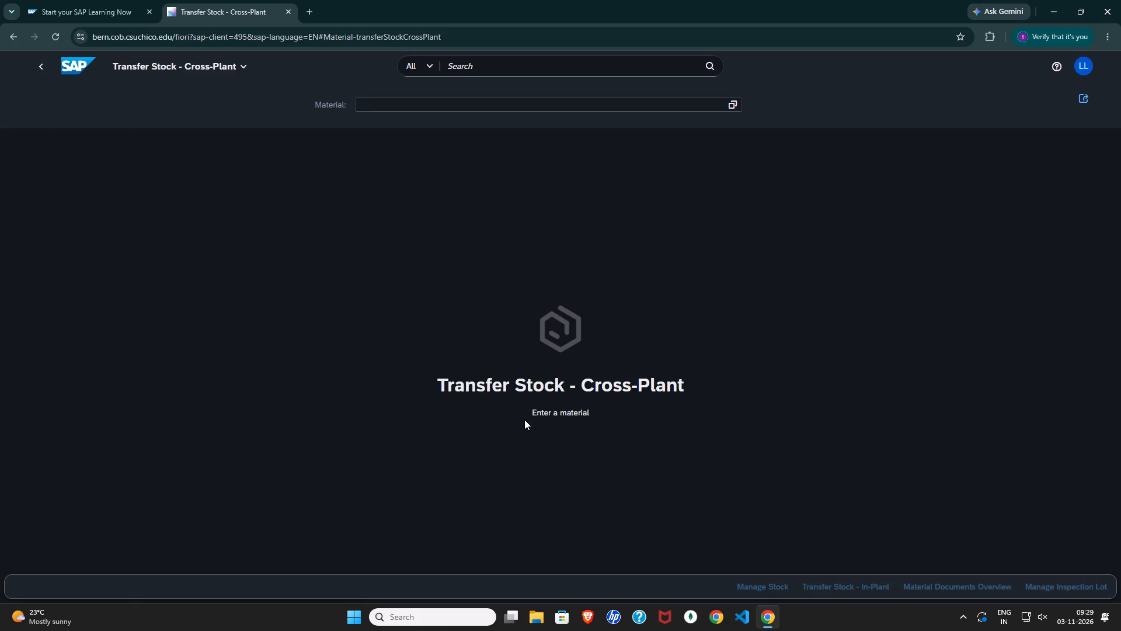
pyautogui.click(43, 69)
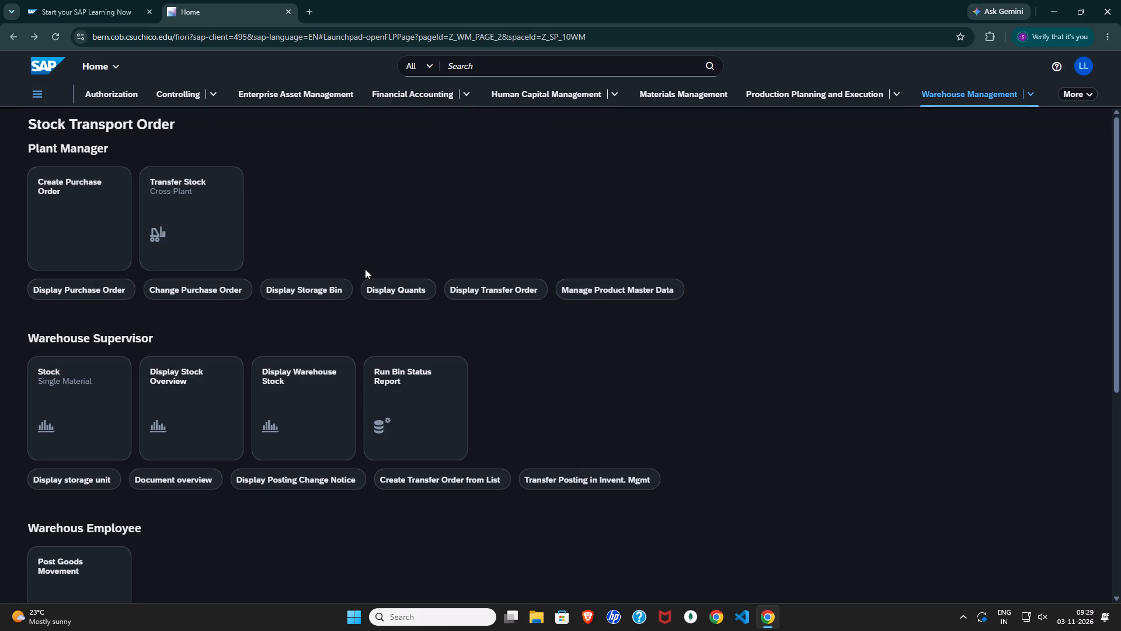
# Look through the Stock Transport Order apps down to the Goods Receipt Clerk section for stock transfer options.
pyautogui.scroll(-2, 363, 269)
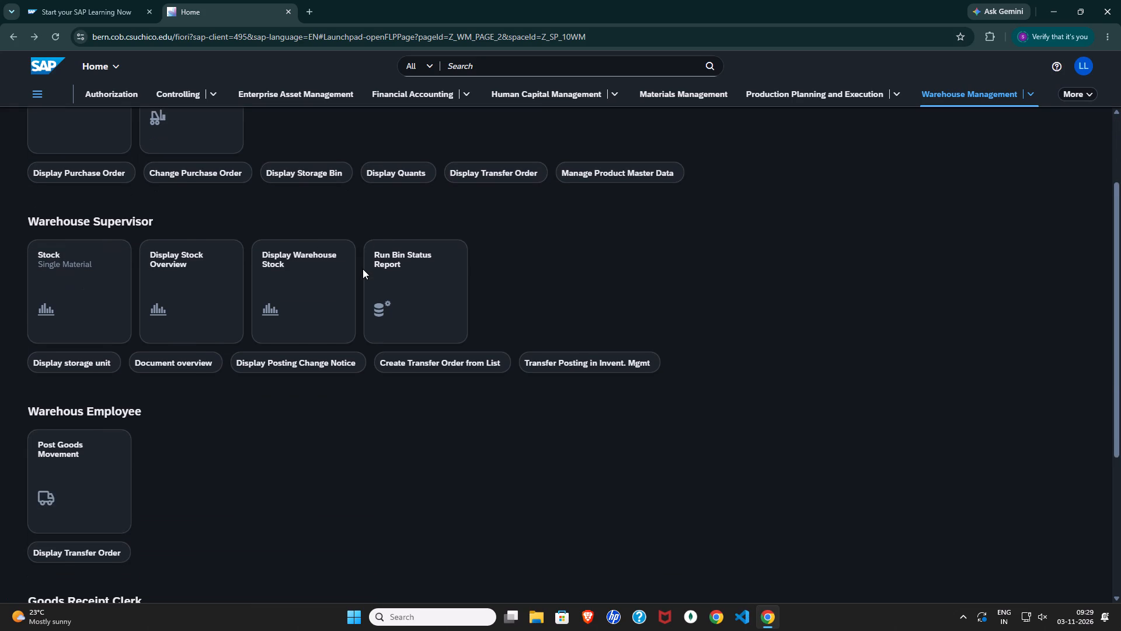
pyautogui.scroll(-5, 250, 279)
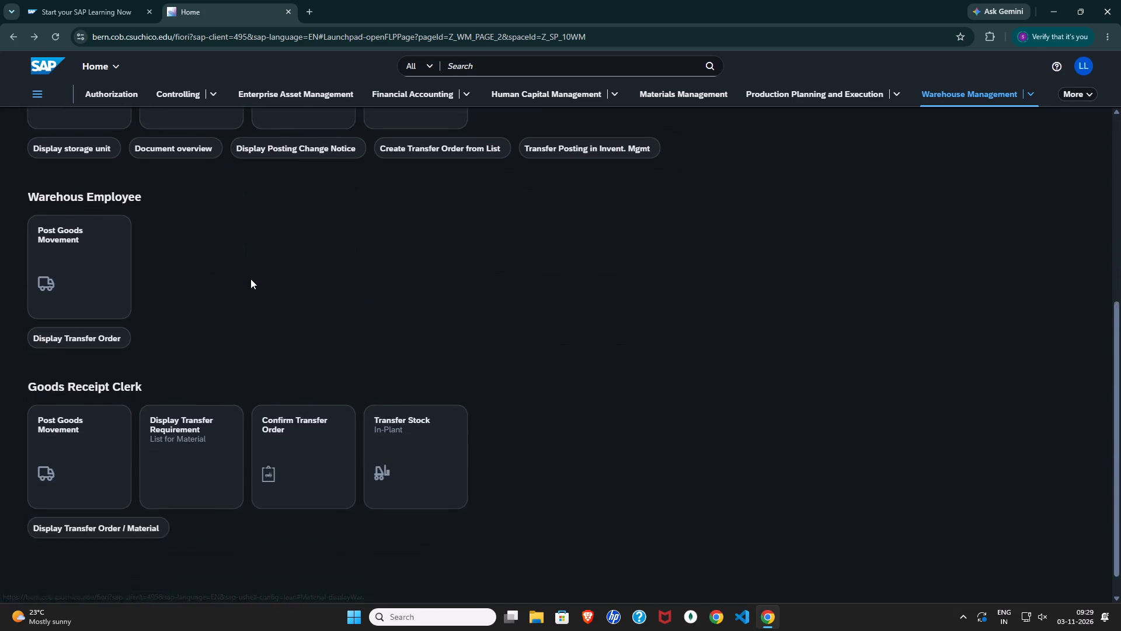
pyautogui.scroll(-5, 249, 281)
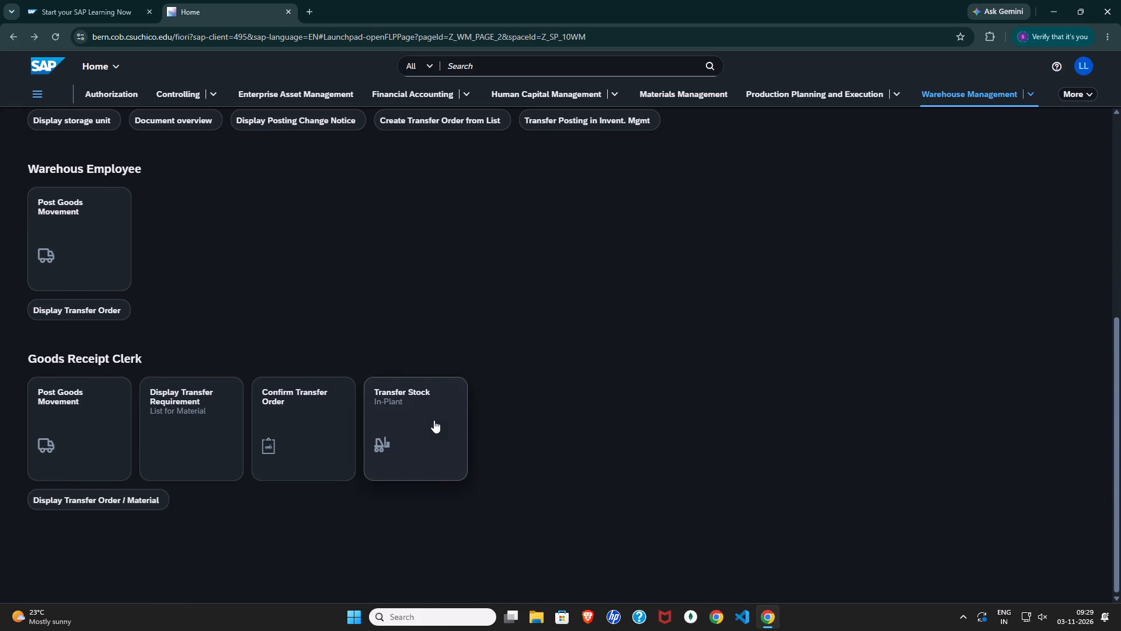
pyautogui.scroll(9, 374, 396)
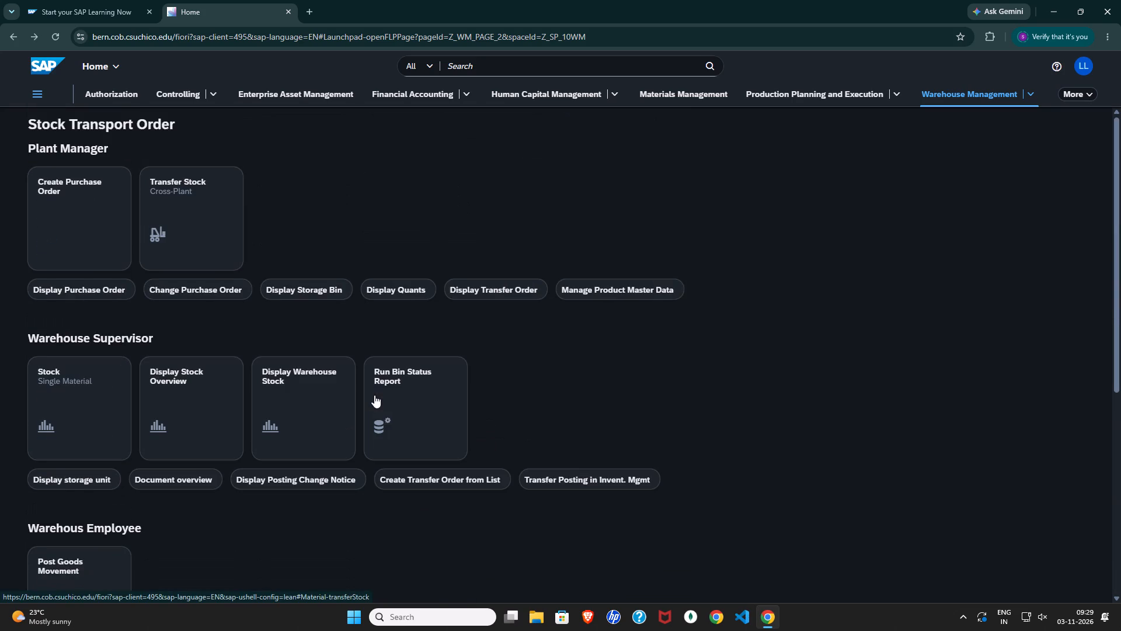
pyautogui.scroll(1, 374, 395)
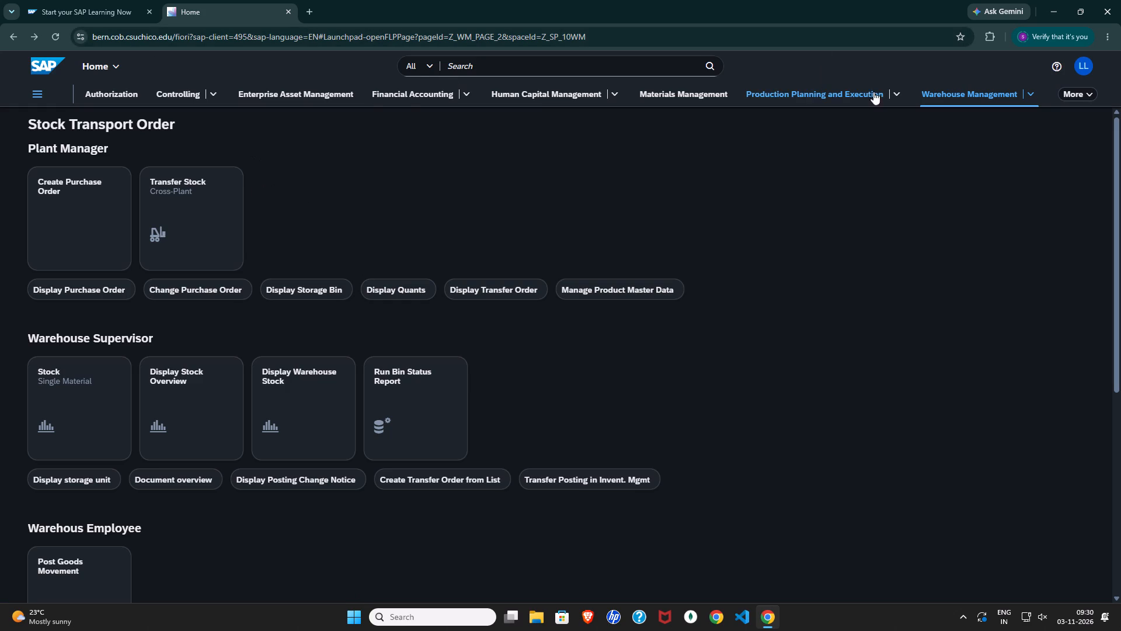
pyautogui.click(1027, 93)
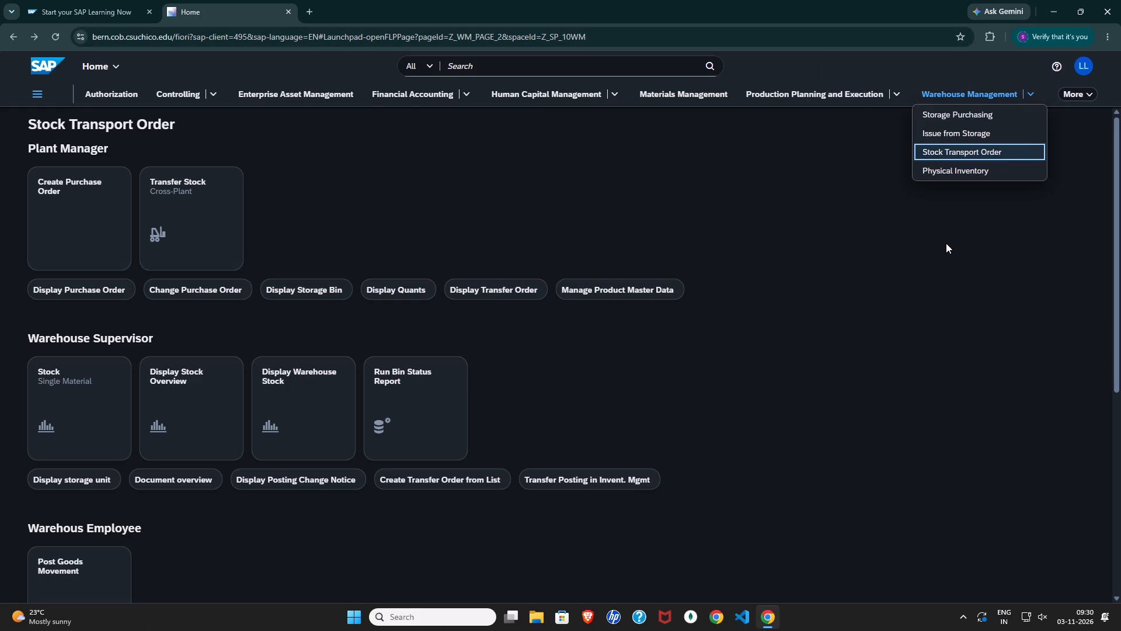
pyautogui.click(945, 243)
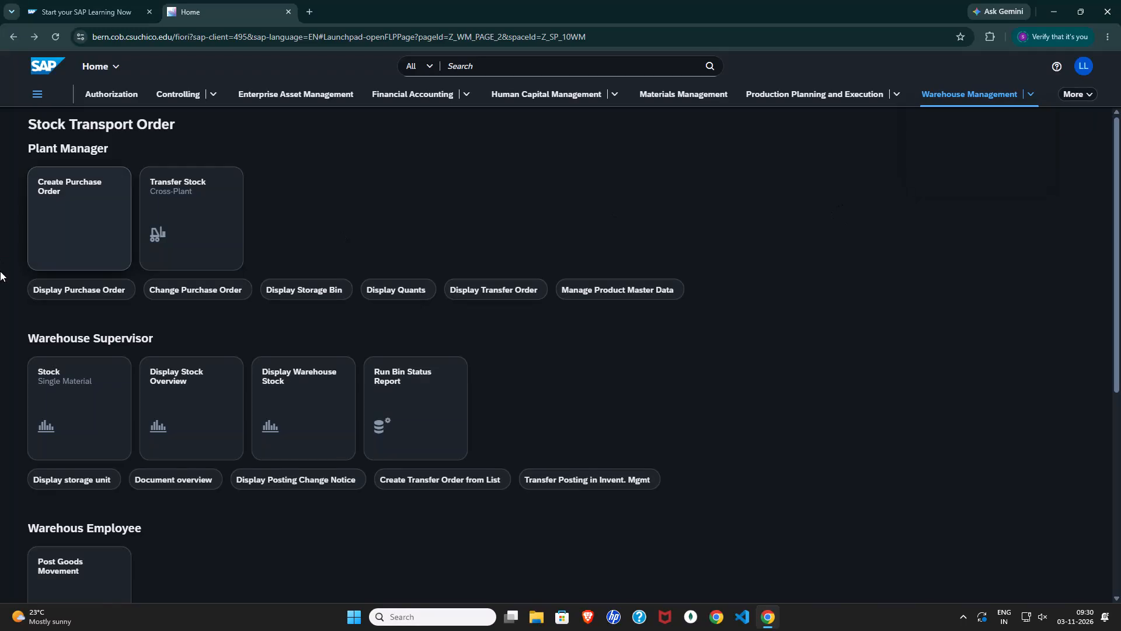
# Open the Create Purchase Order app under Plant Manager, look over its form, and return to the Stock Transport Order page.
pyautogui.click(55, 238)
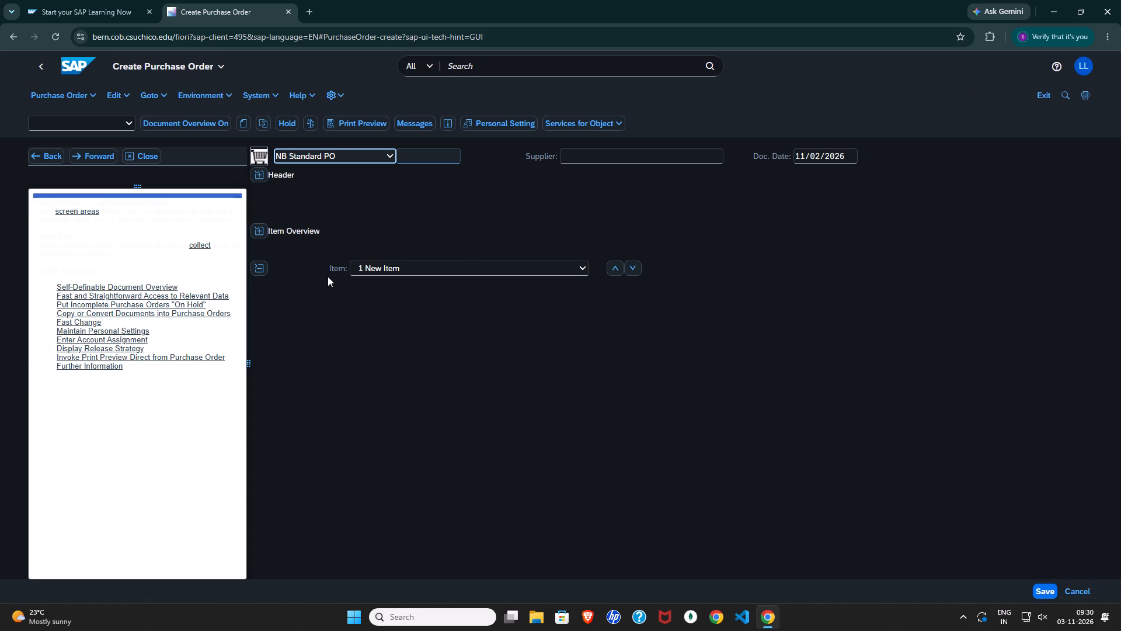
pyautogui.click(487, 222)
pyautogui.click(391, 327)
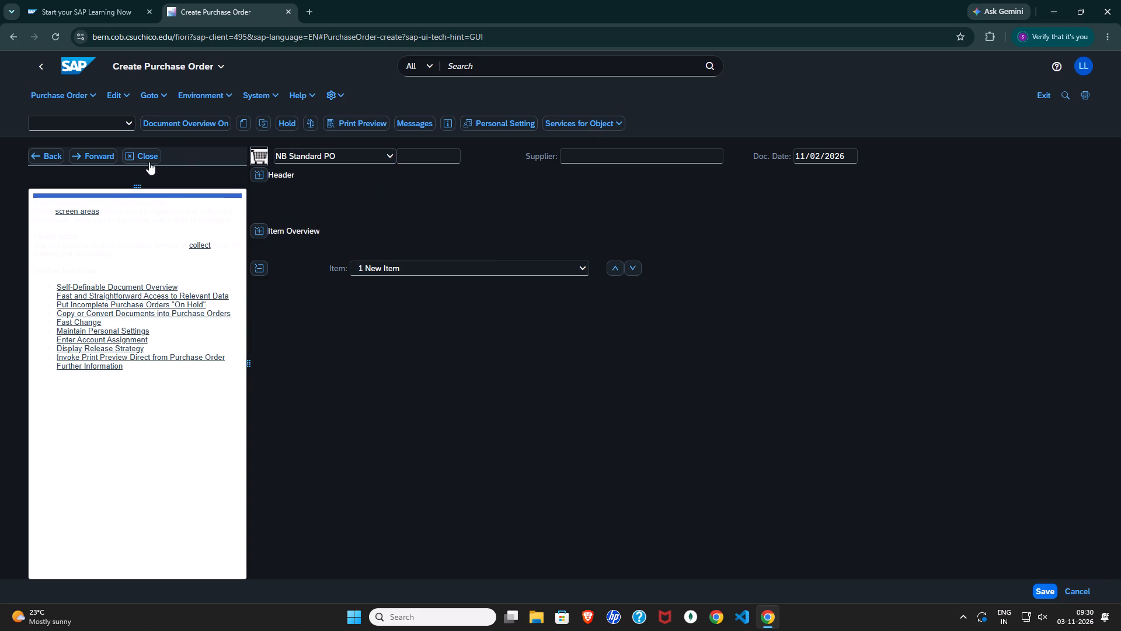
pyautogui.click(498, 193)
pyautogui.click(609, 151)
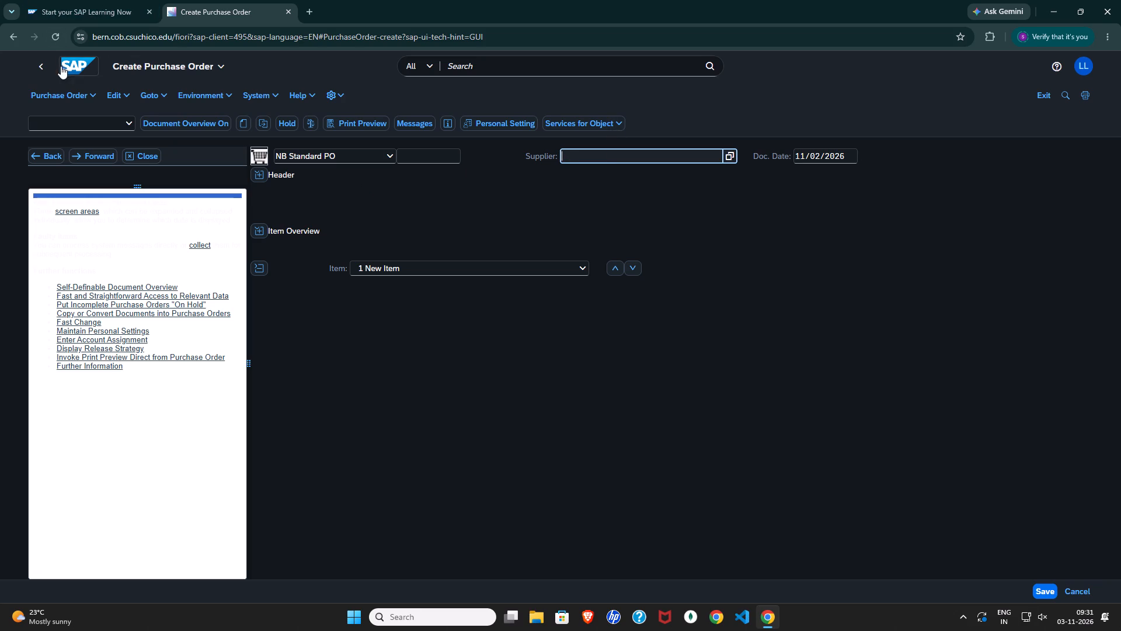
pyautogui.click(210, 74)
pyautogui.click(171, 129)
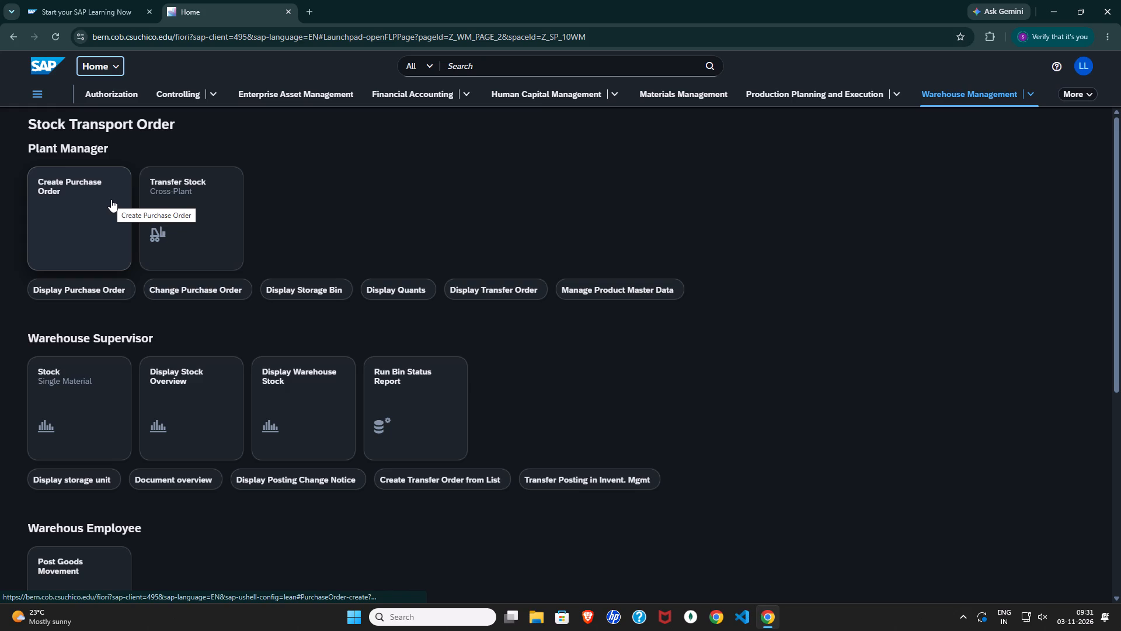
# Reopen the Create Purchase Order app under Plant Manager for a new purchase order.
pyautogui.click(111, 199)
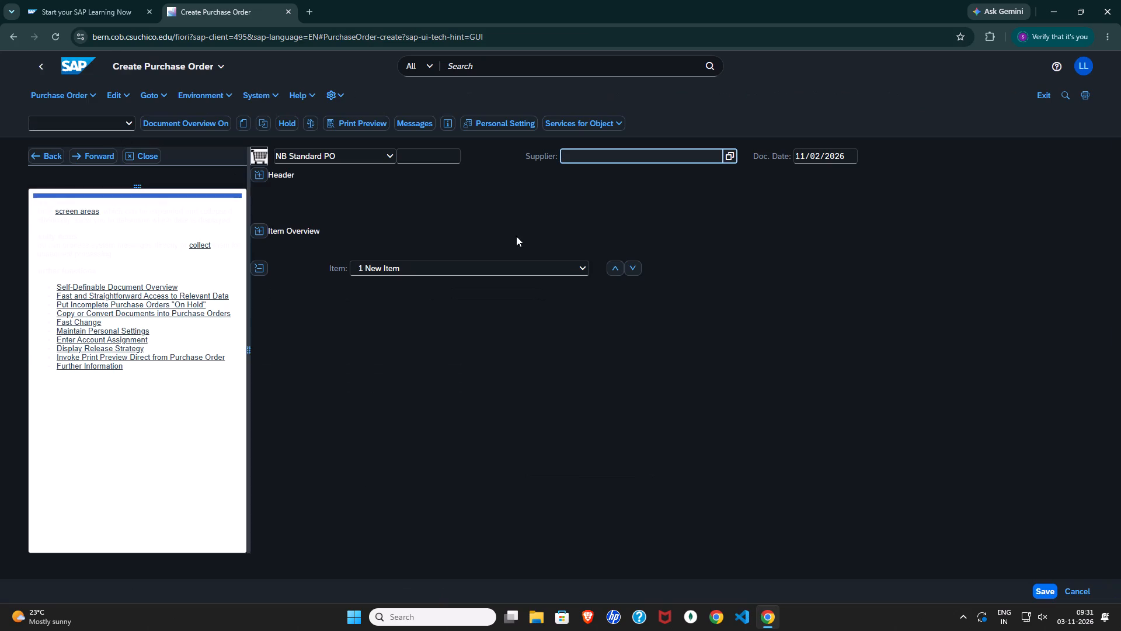
pyautogui.click(452, 460)
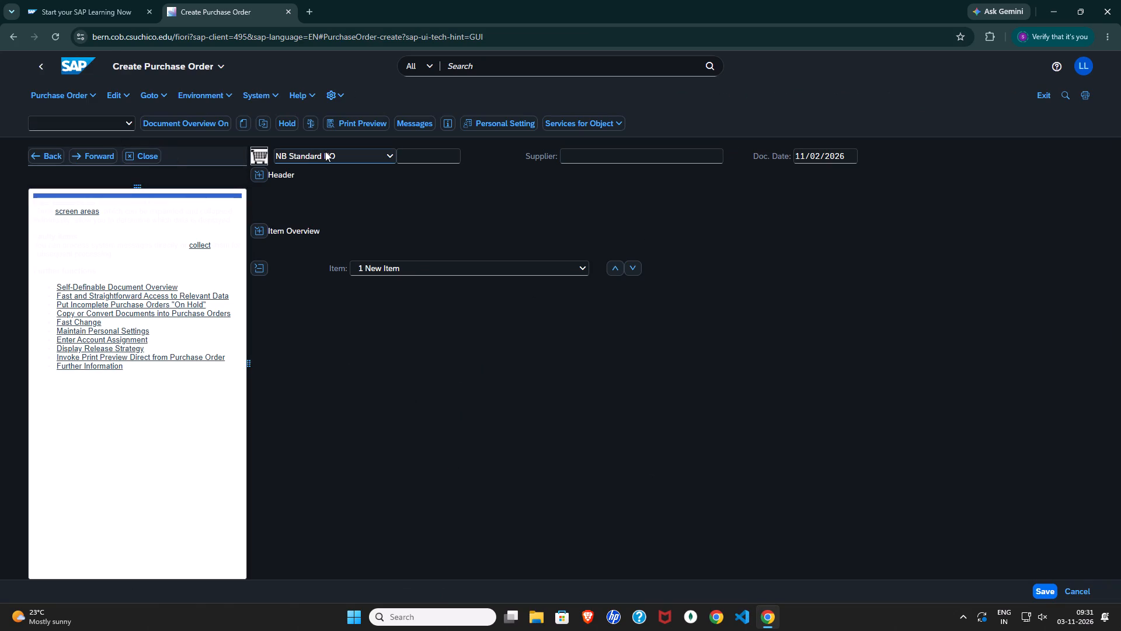
pyautogui.click(325, 151)
pyautogui.click(523, 234)
# Enter DL00 as the supplier of the new NB Standard PO and submit it.
pyautogui.click(616, 162)
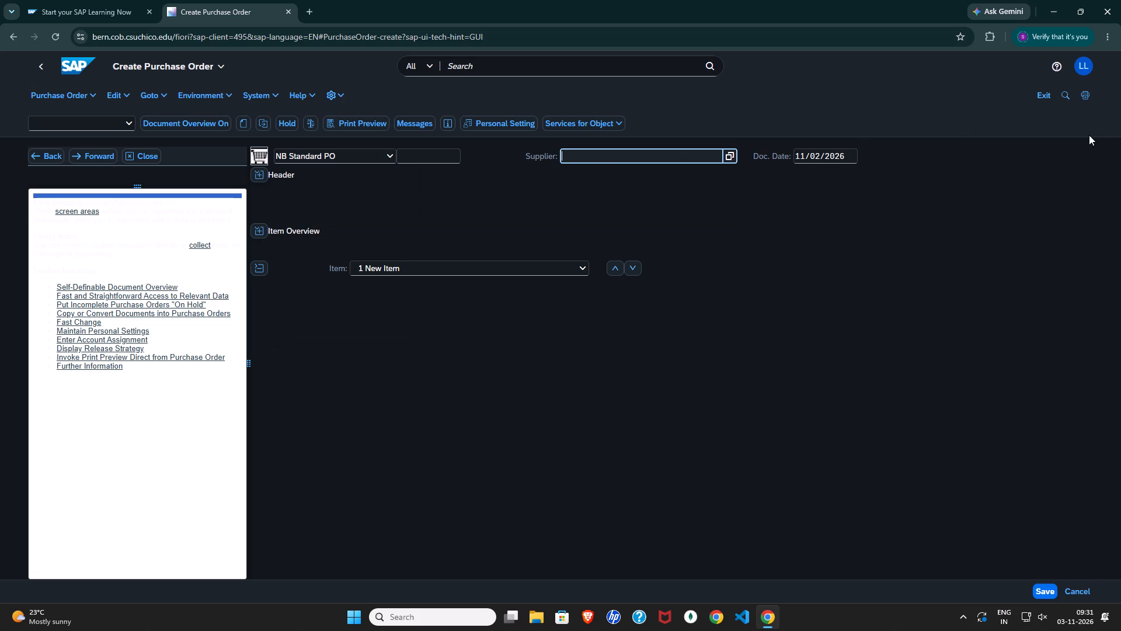
pyautogui.write('dl00')
pyautogui.press('BackSpace')
pyautogui.press('BackSpace')
pyautogui.press('BackSpace')
pyautogui.press('BackSpace')
pyautogui.write('DL00\\')
pyautogui.press('Return')
pyautogui.press('BackSpace')
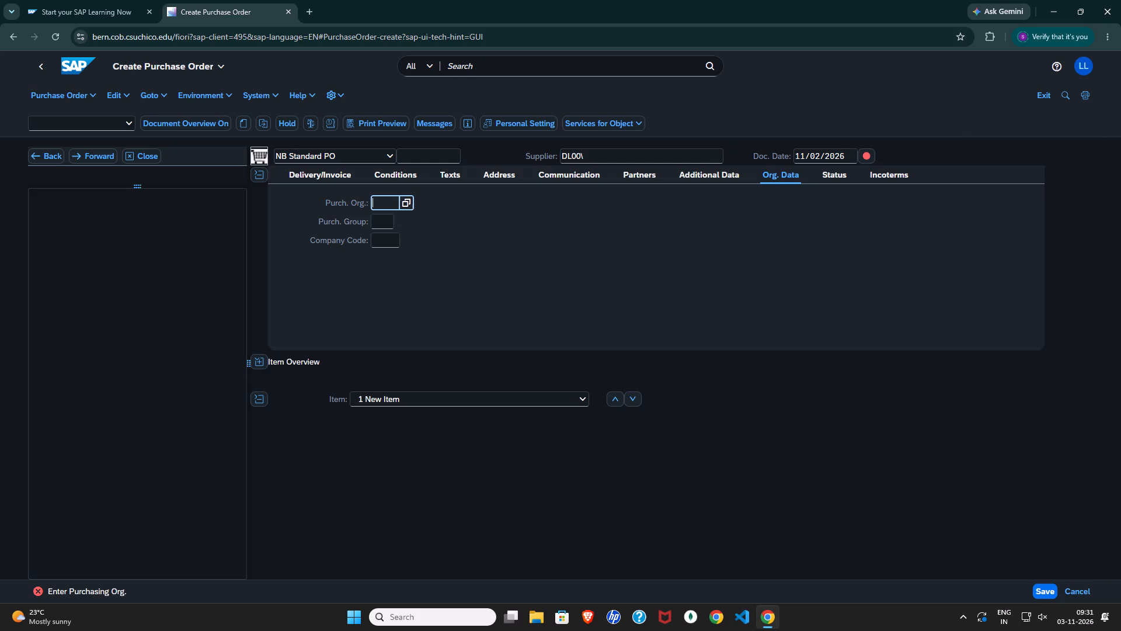
pyautogui.click(663, 154)
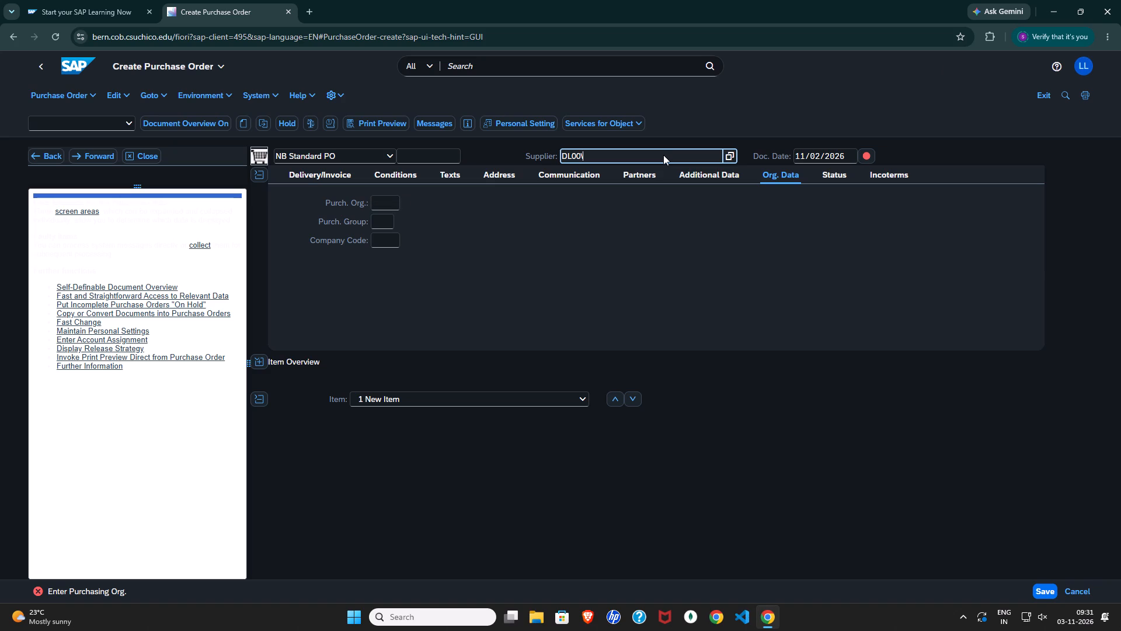
pyautogui.press('BackSpace')
pyautogui.press('Return')
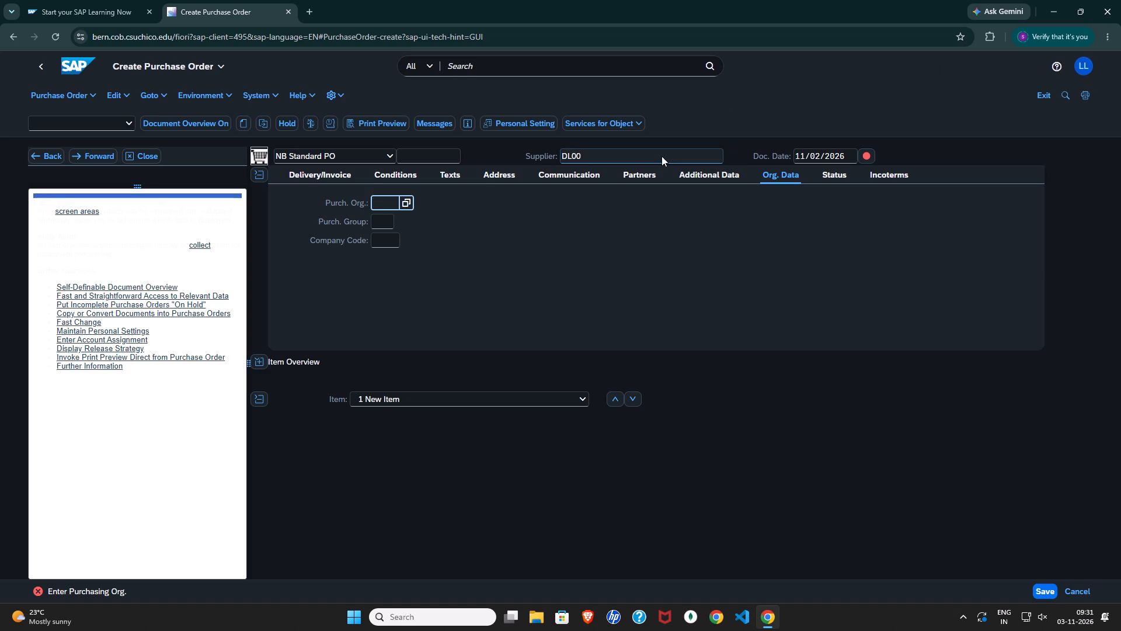
# Start filling in the purchasing organization in the purchase order header's organizational data.
pyautogui.click(386, 202)
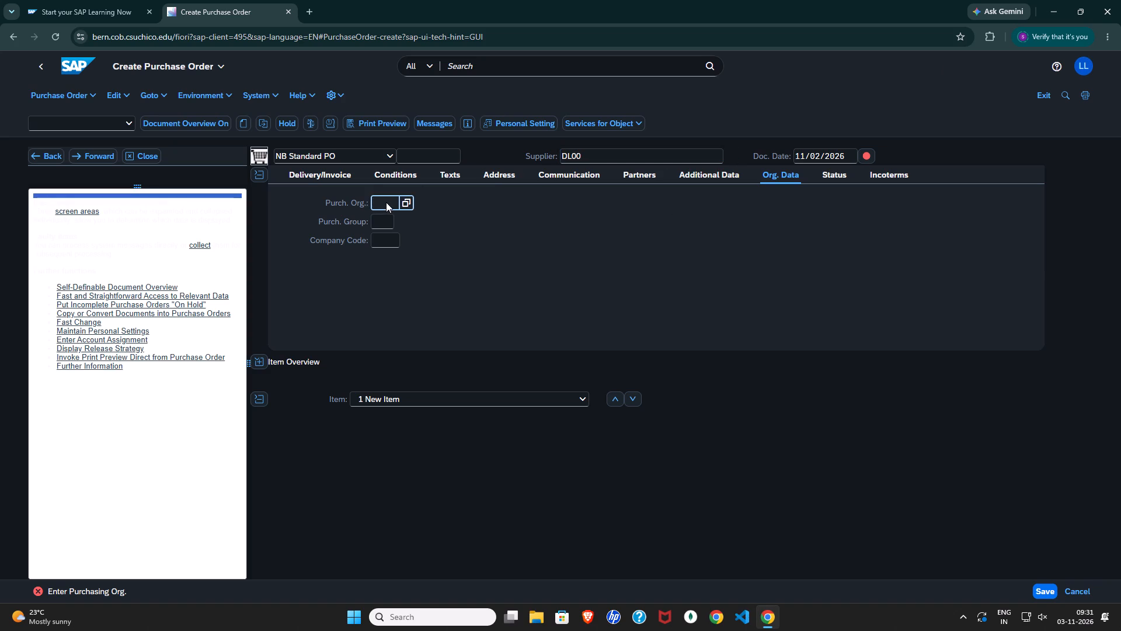
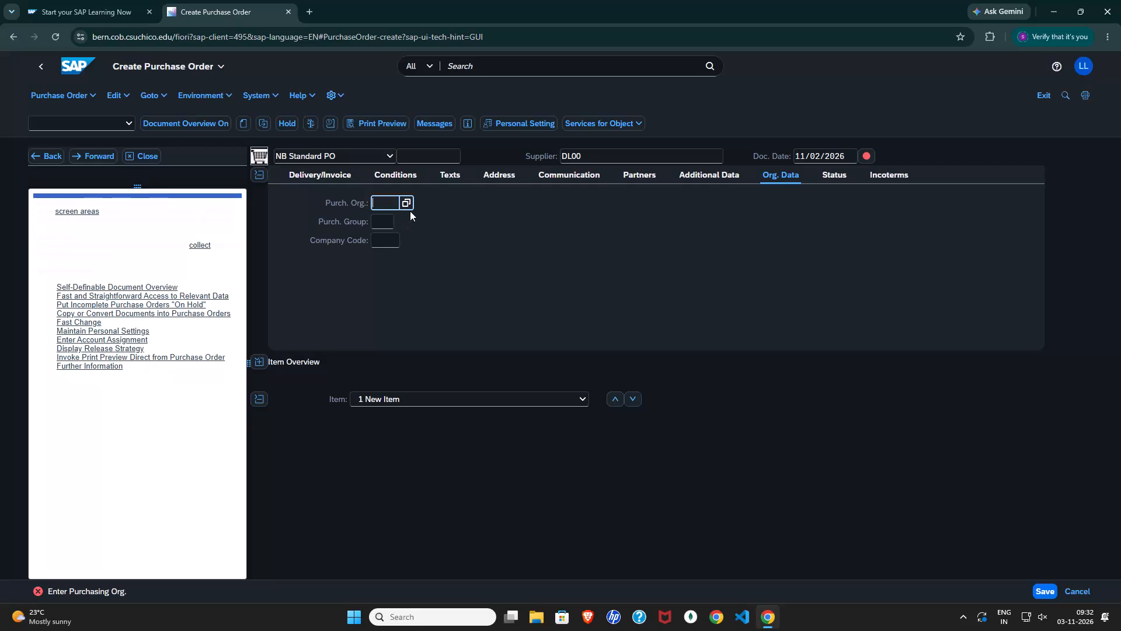
# Set the purchase order's purchasing organization to US00 (Global Bike US) from the value help.
pyautogui.click(407, 202)
pyautogui.click(385, 219)
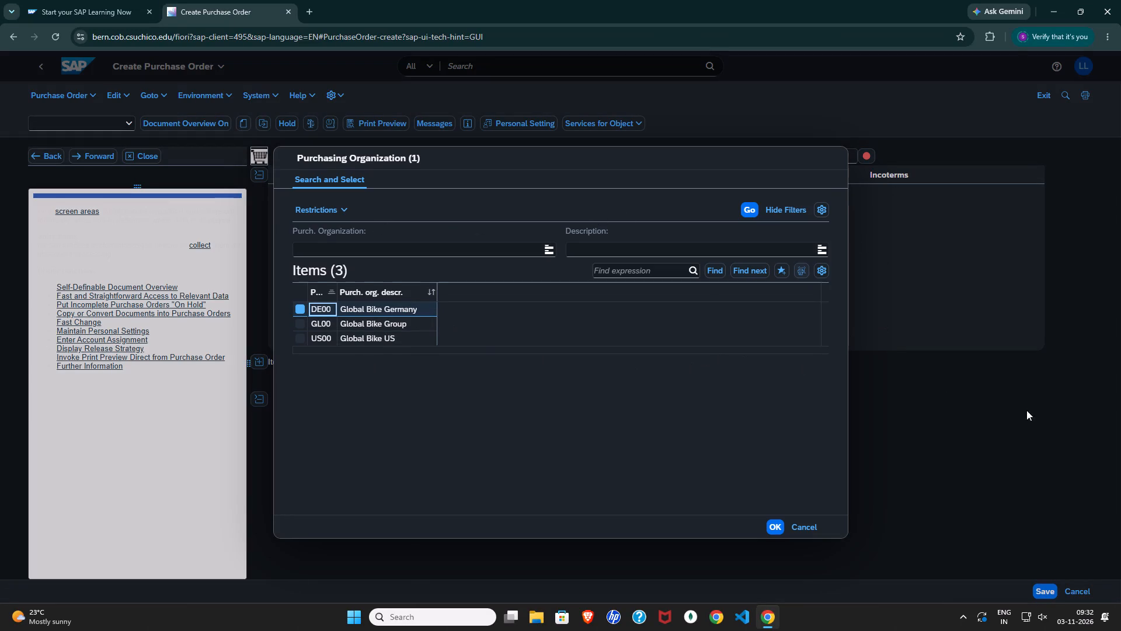
pyautogui.click(378, 338)
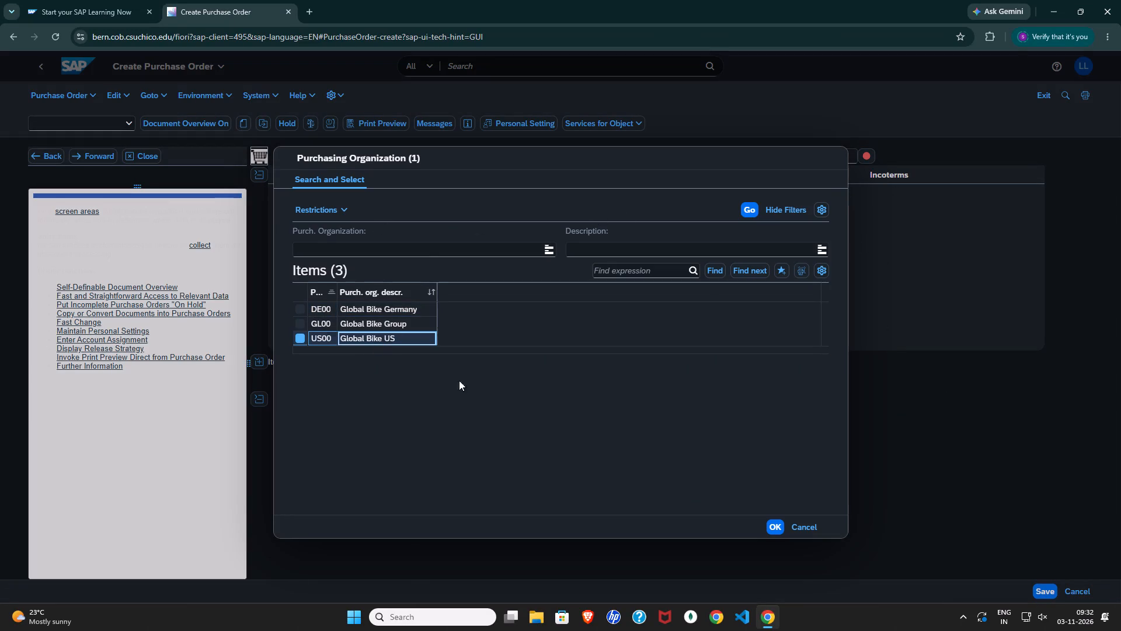
pyautogui.click(776, 526)
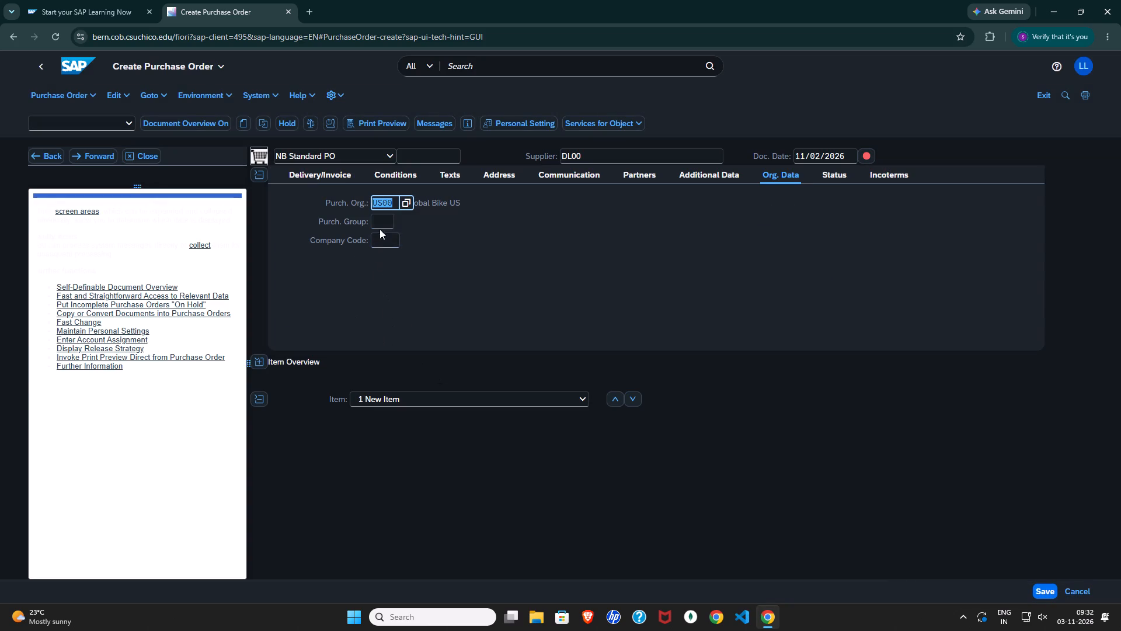
pyautogui.click(444, 234)
# Set the purchasing group to N00 (North America) in the header's organizational data.
pyautogui.click(378, 224)
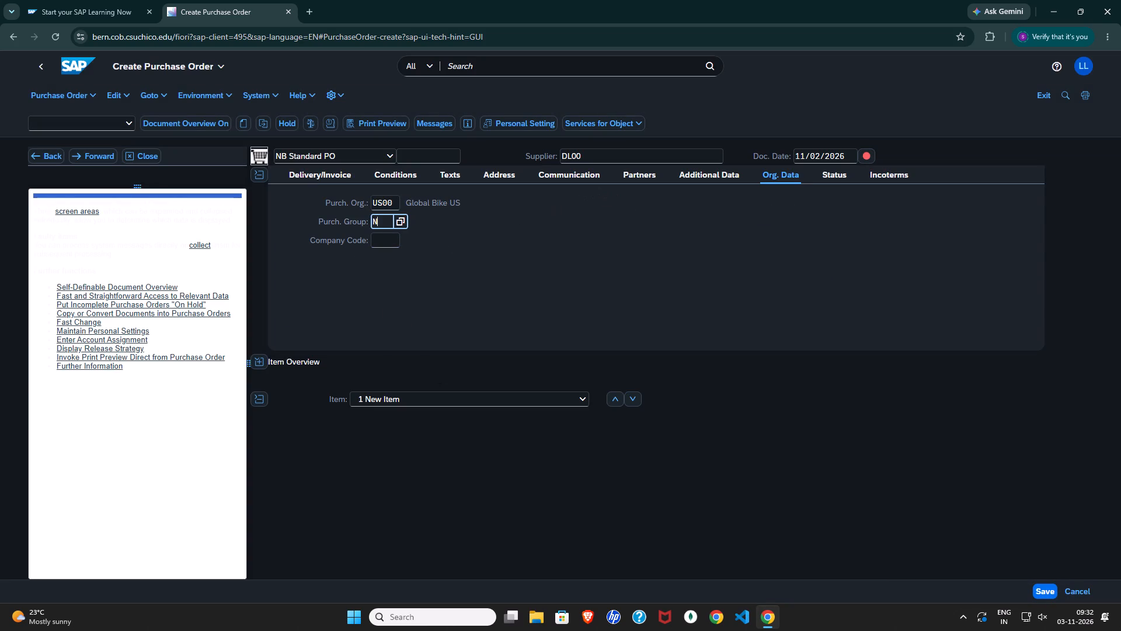
pyautogui.press('BackSpace')
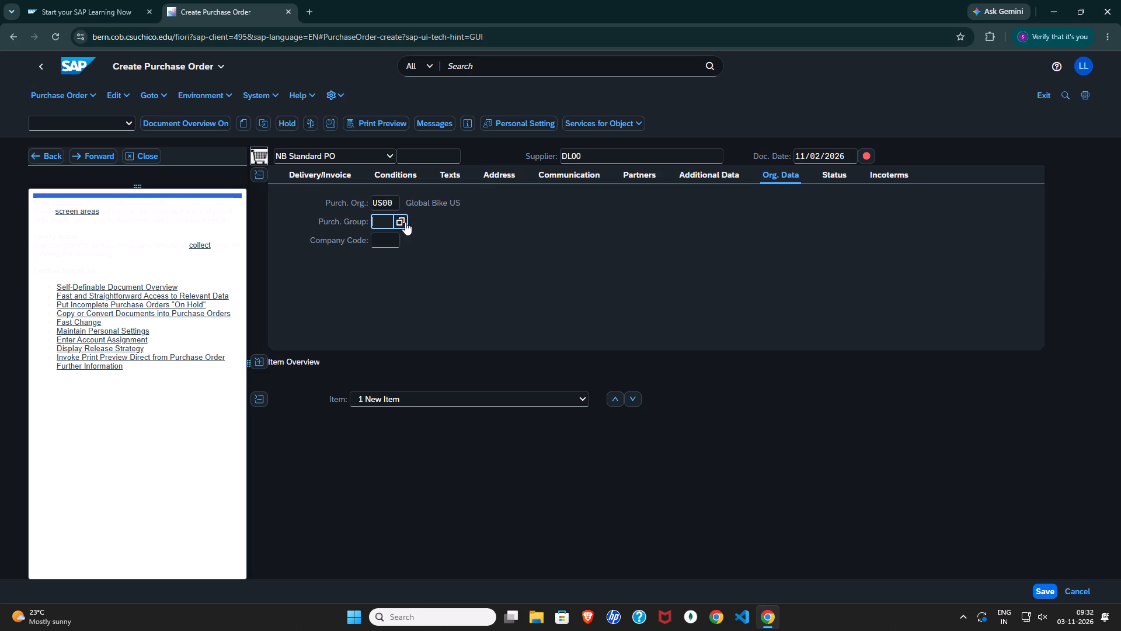
pyautogui.click(402, 221)
pyautogui.click(369, 324)
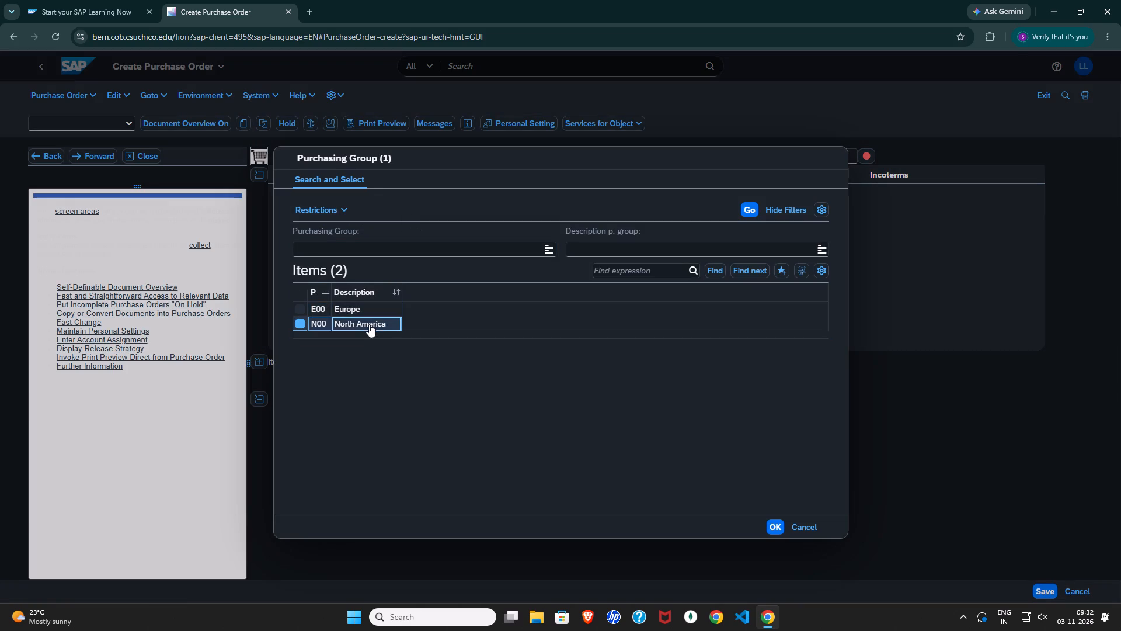
pyautogui.click(774, 527)
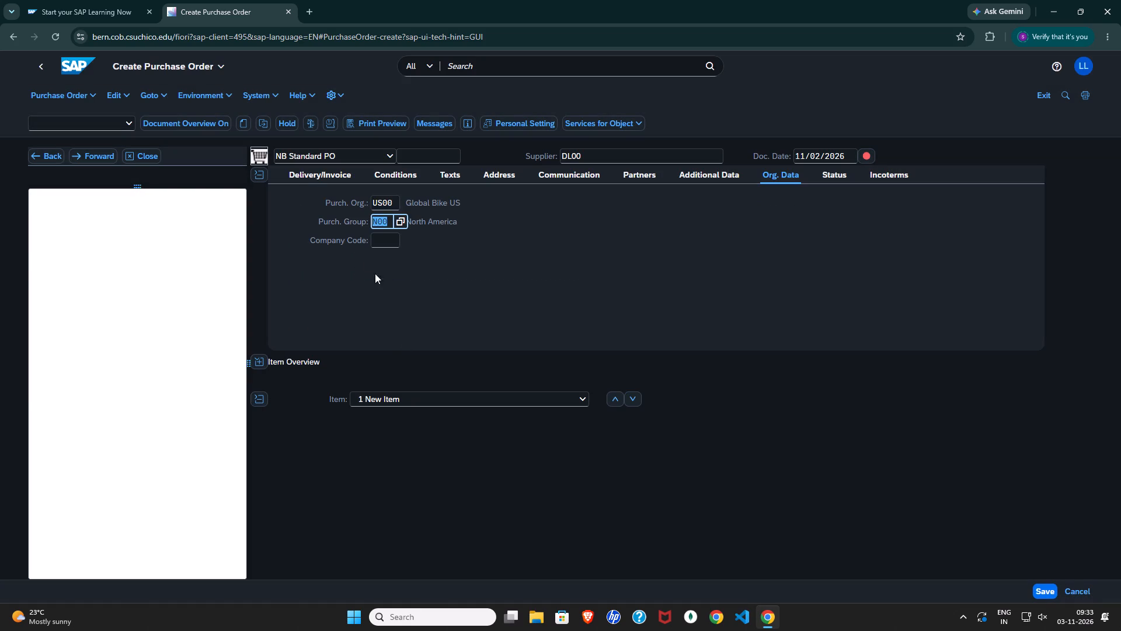
# Set the company code to US00 (Global Bike Inc.) in the header's organizational data.
pyautogui.click(377, 242)
pyautogui.click(405, 241)
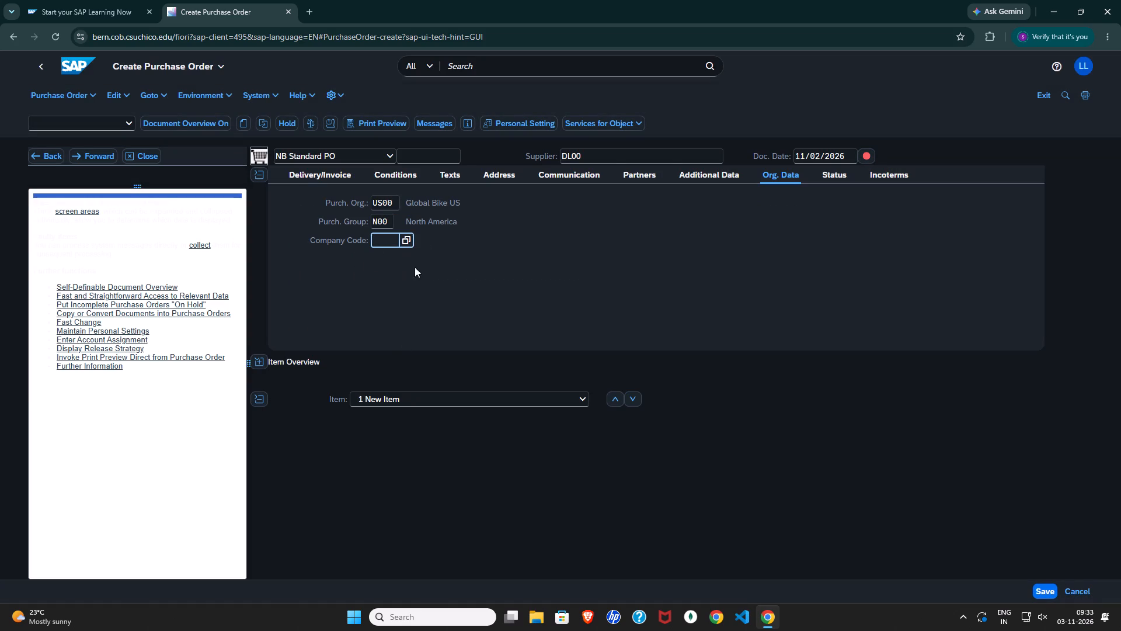
pyautogui.click(367, 322)
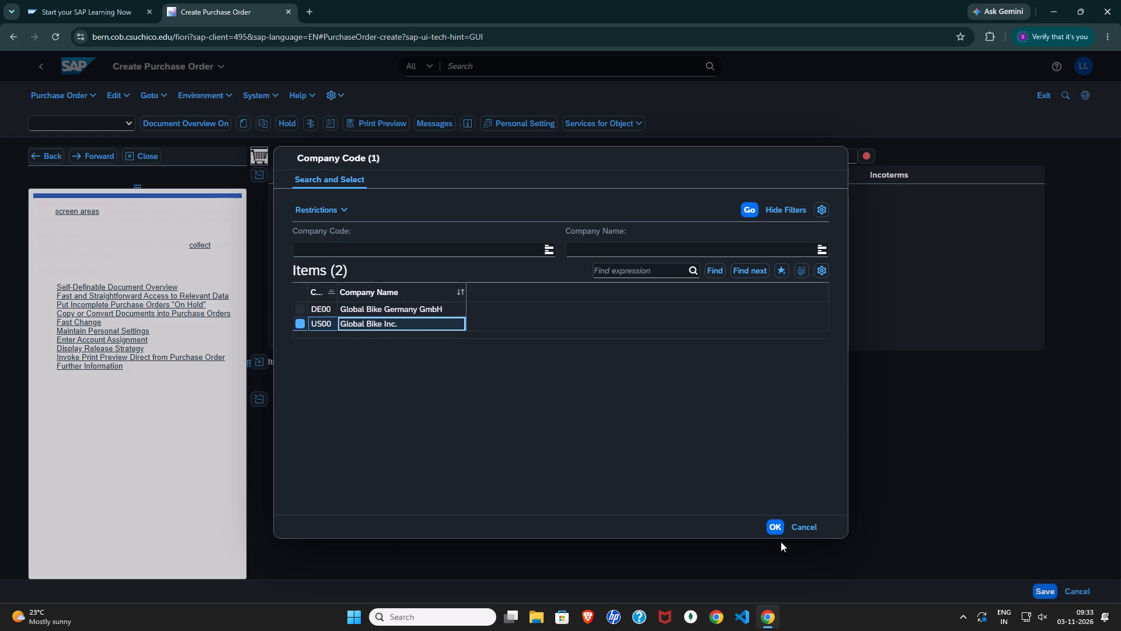
pyautogui.click(770, 529)
pyautogui.click(518, 441)
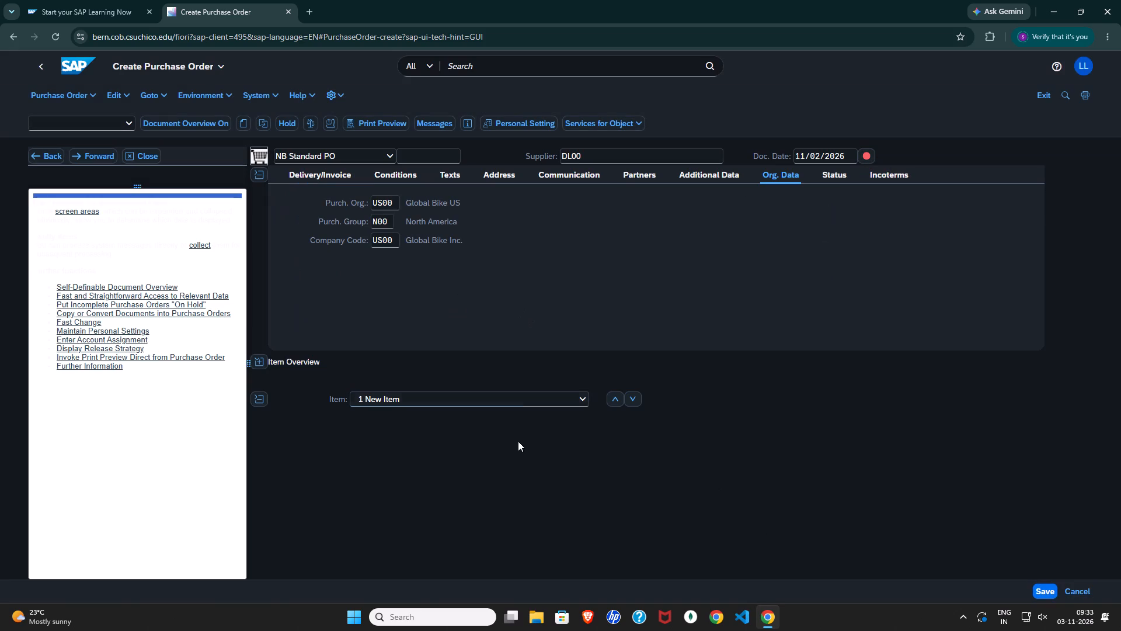
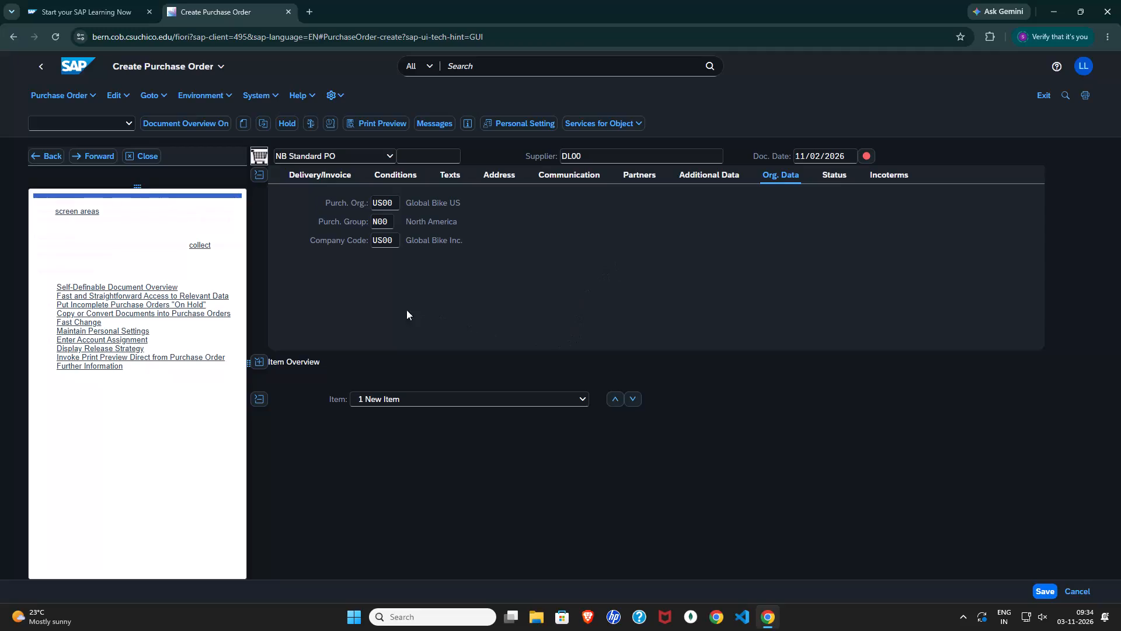
# Expand the Item Overview section of the purchase order to show the item table.
pyautogui.click(277, 364)
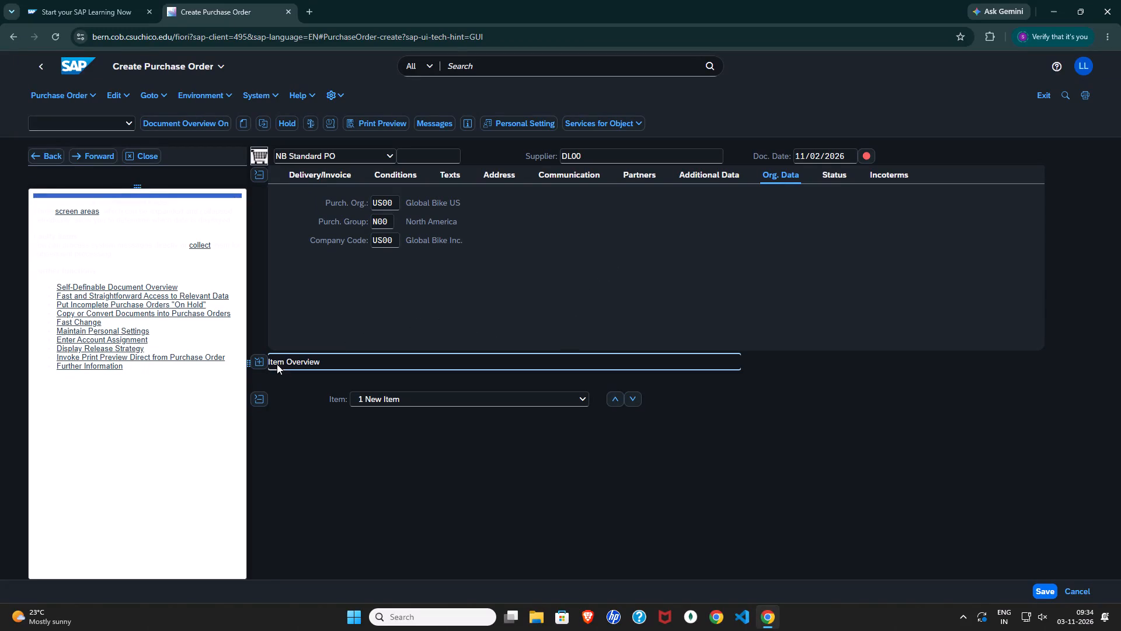
pyautogui.click(261, 360)
pyautogui.doubleClick(292, 359)
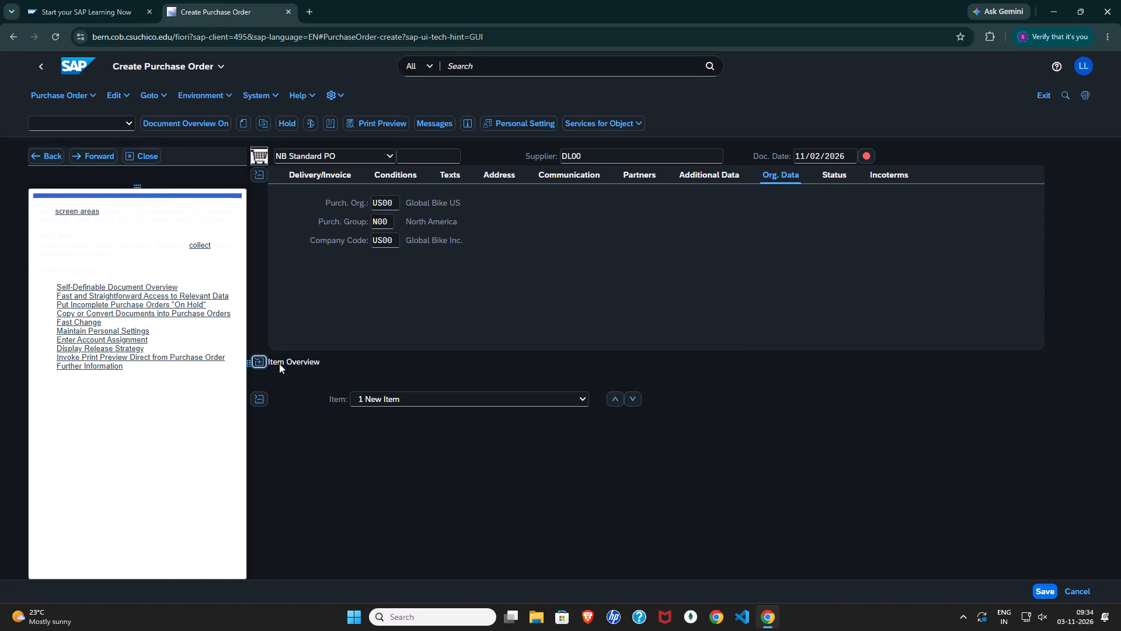
pyautogui.click(300, 406)
pyautogui.click(377, 318)
pyautogui.click(294, 390)
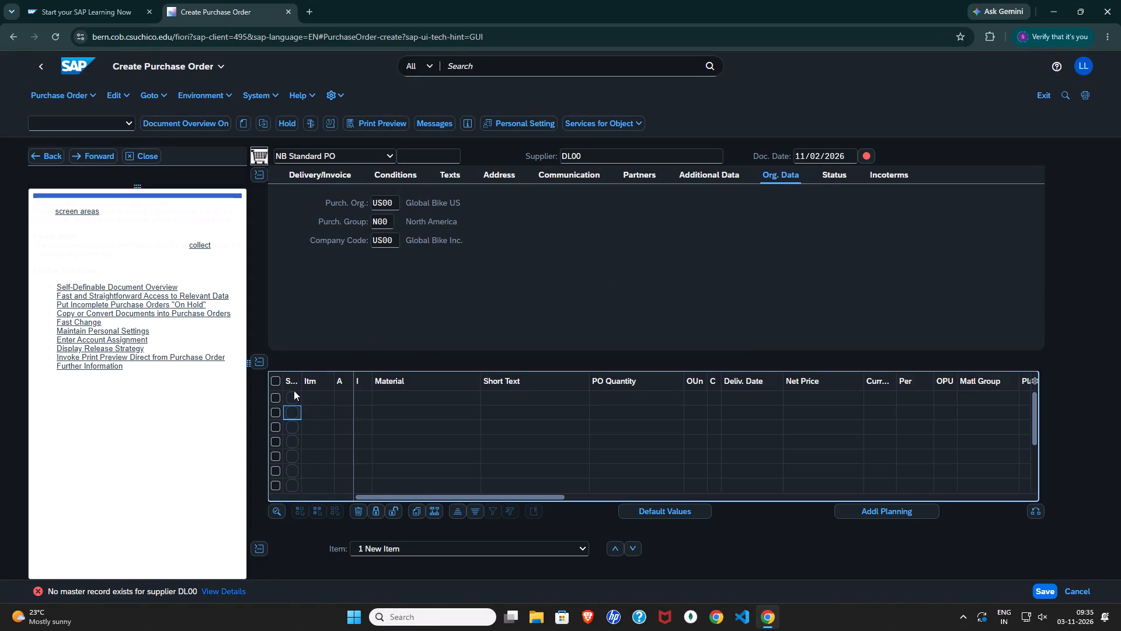
pyautogui.click(295, 395)
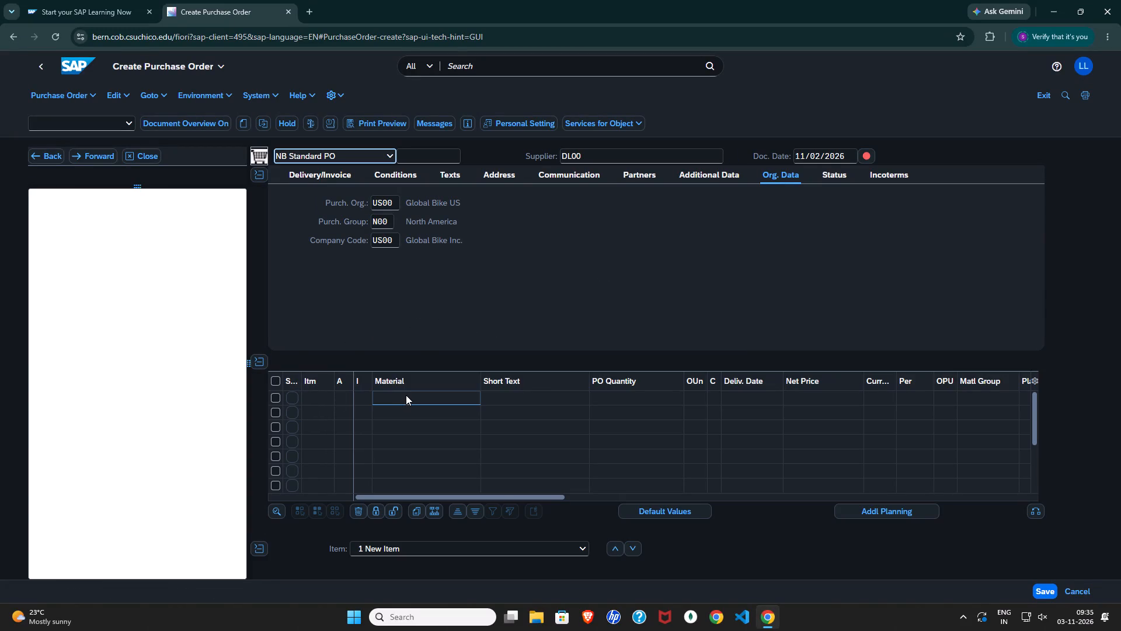
# Enter material DXTR1038, Deluxe Touring Bike (black), in the first item row.
pyautogui.click(406, 395)
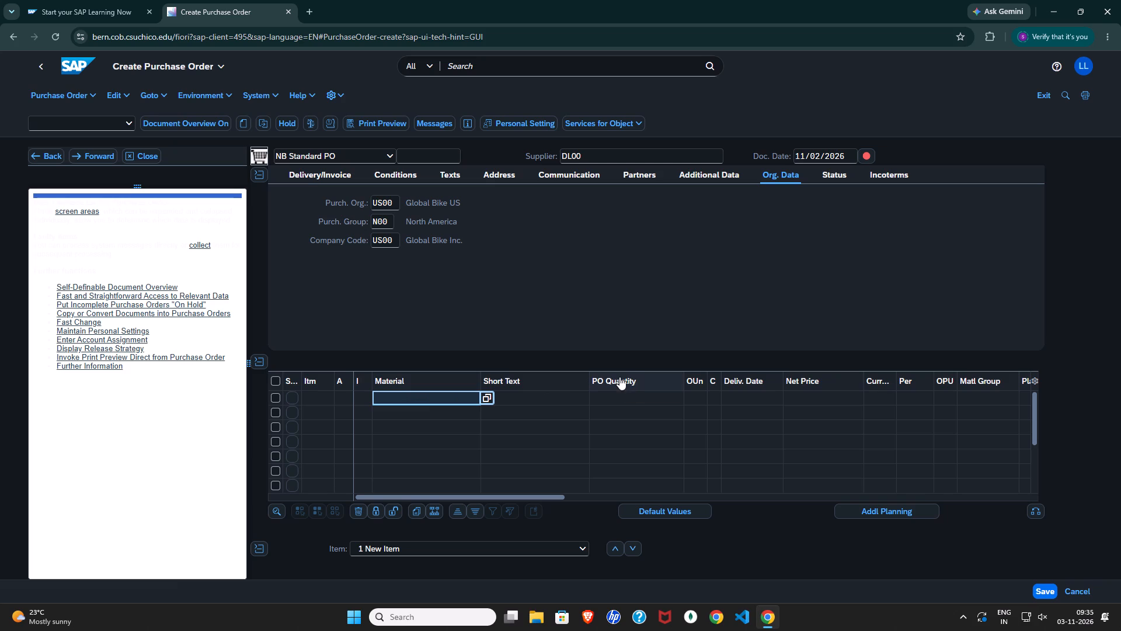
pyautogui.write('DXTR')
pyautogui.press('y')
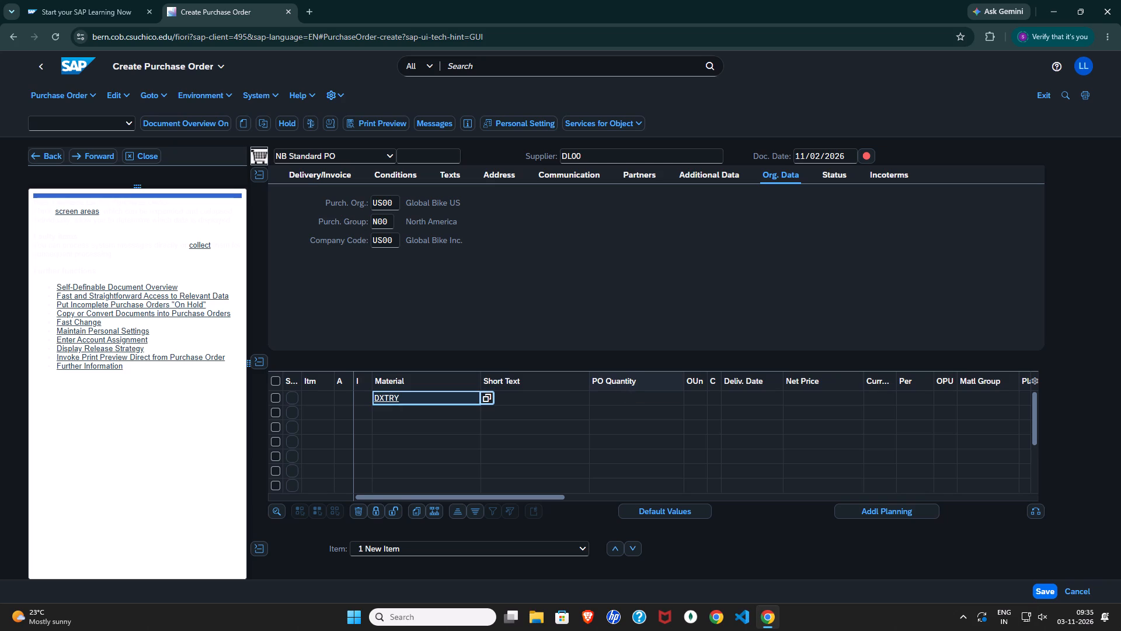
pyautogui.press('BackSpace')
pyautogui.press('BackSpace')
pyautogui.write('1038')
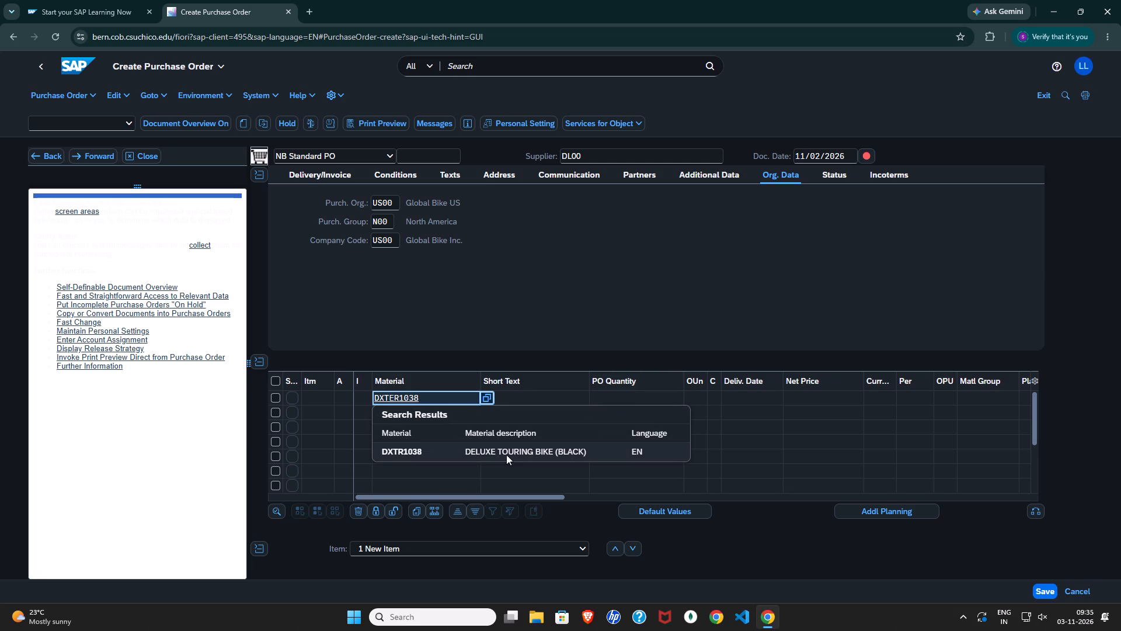
pyautogui.click(506, 455)
pyautogui.click(510, 306)
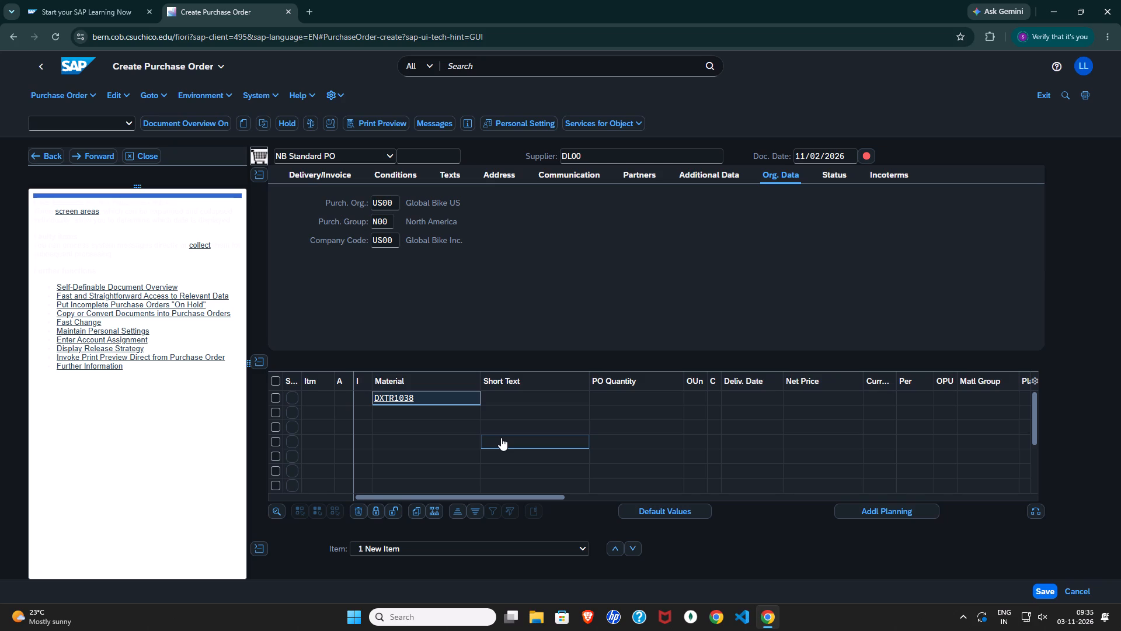
# Set the first item's PO quantity to 10.
pyautogui.click(622, 396)
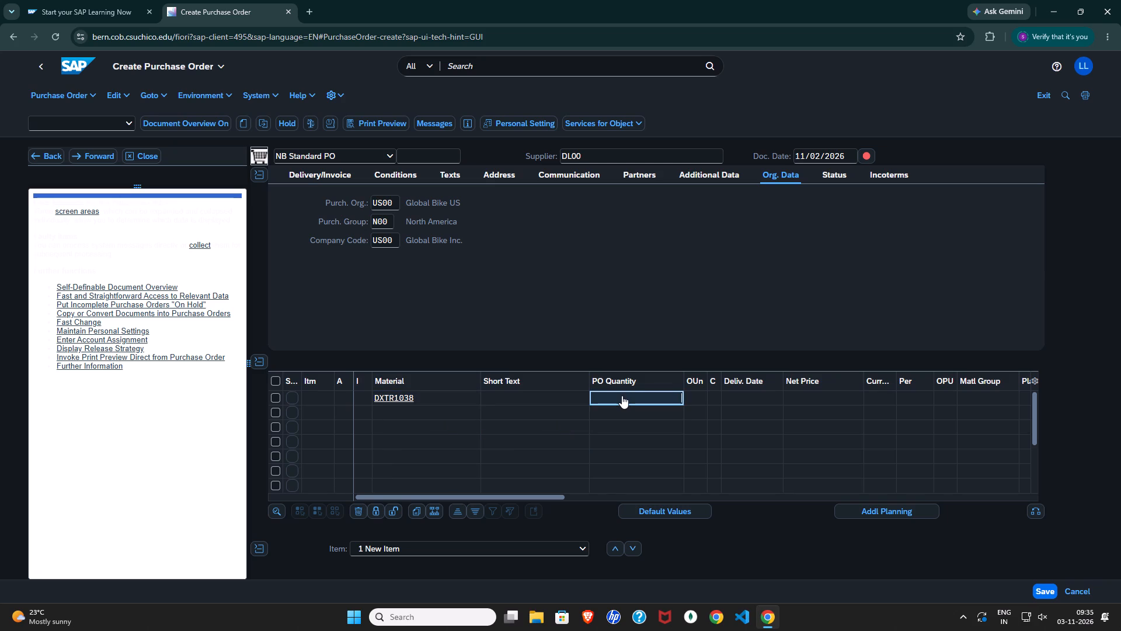
pyautogui.write('10')
pyautogui.click(786, 317)
# Set the first item's delivery date to 11/16/2026 using the calendar.
pyautogui.click(753, 391)
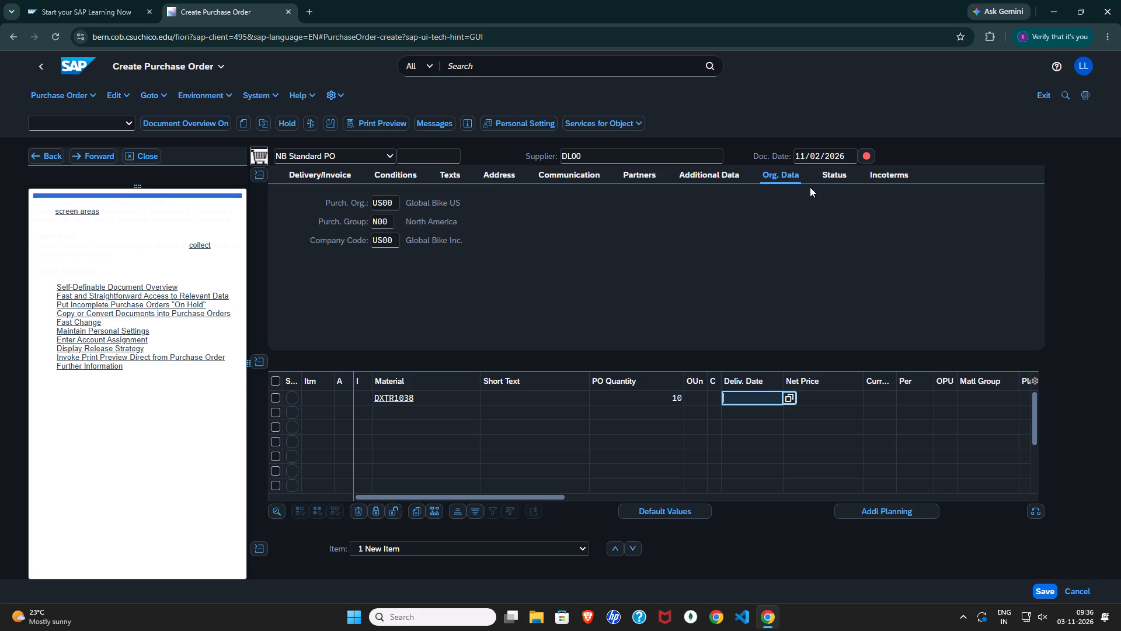
pyautogui.write('16')
pyautogui.press('\\')
pyautogui.press('BackSpace')
pyautogui.press('/')
pyautogui.press('BackSpace')
pyautogui.press('BackSpace')
pyautogui.press('BackSpace')
pyautogui.click(790, 400)
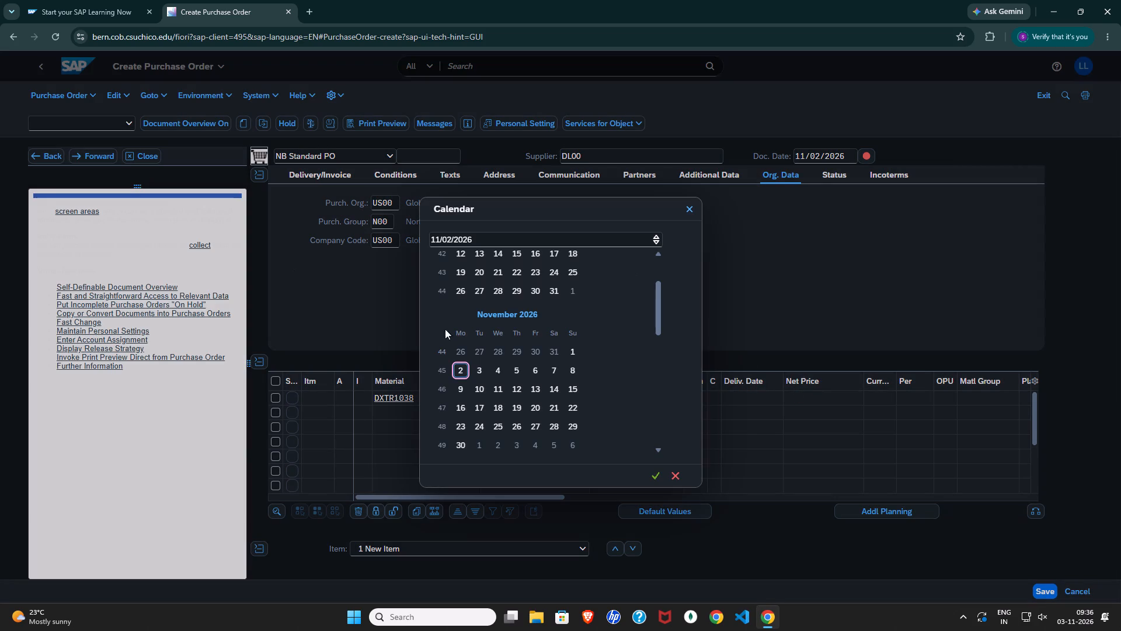
pyautogui.click(453, 408)
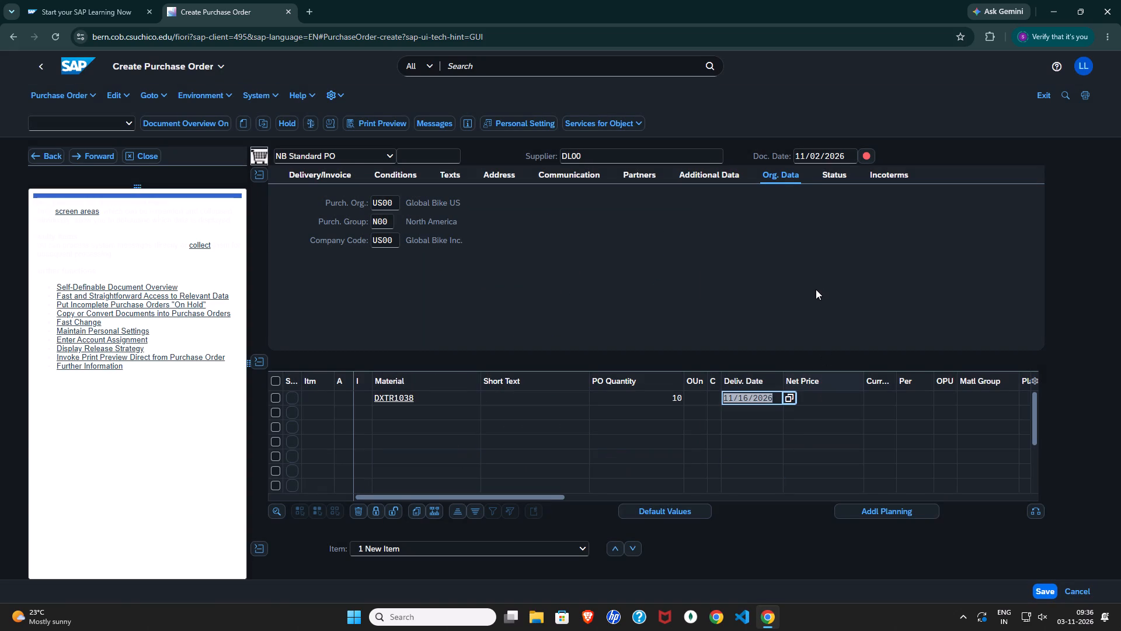
pyautogui.click(814, 291)
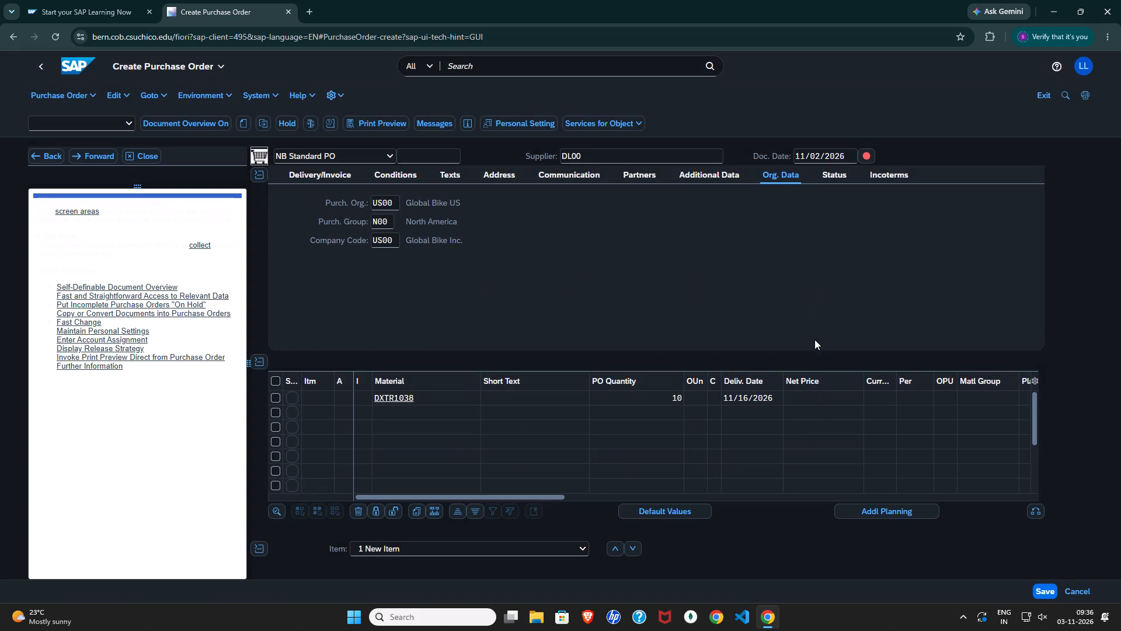
# Look through the remaining item table columns for the further fields available for the DXTR1038 item.
pyautogui.click(821, 399)
pyautogui.click(842, 284)
pyautogui.moveTo(482, 495); pyautogui.dragTo(503, 500)
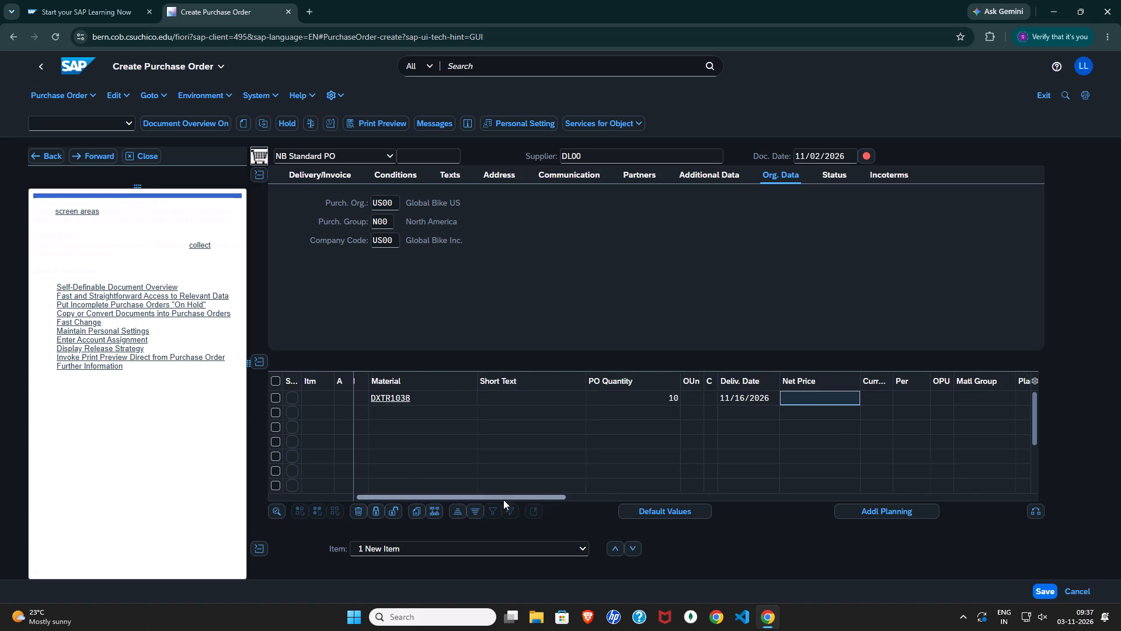
pyautogui.moveTo(503, 500); pyautogui.dragTo(597, 502)
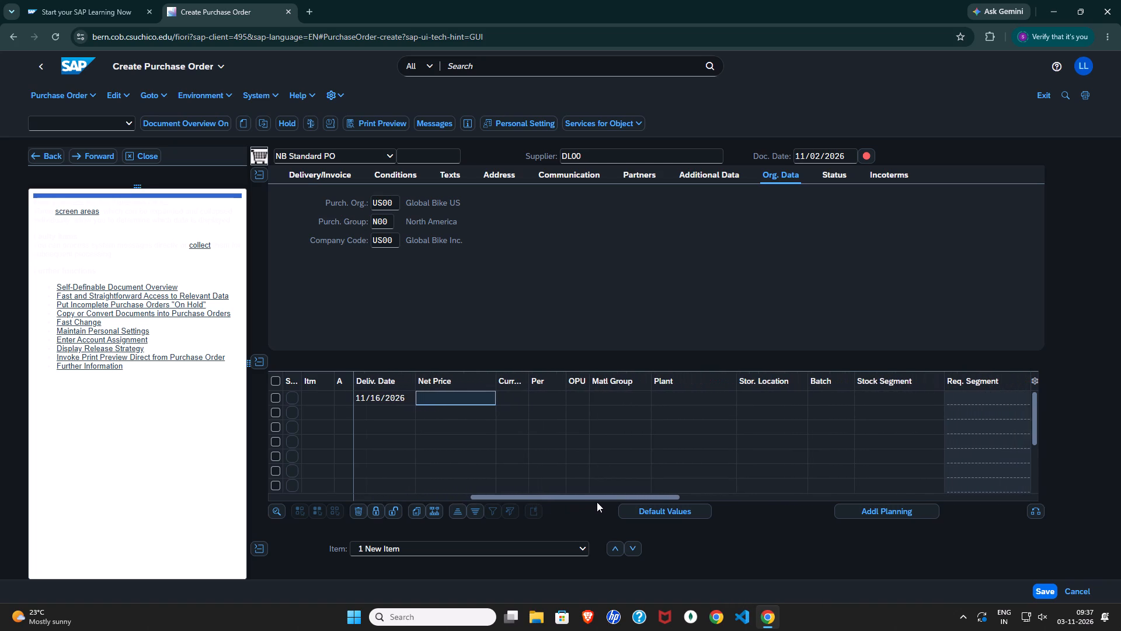
pyautogui.moveTo(597, 502); pyautogui.dragTo(637, 504)
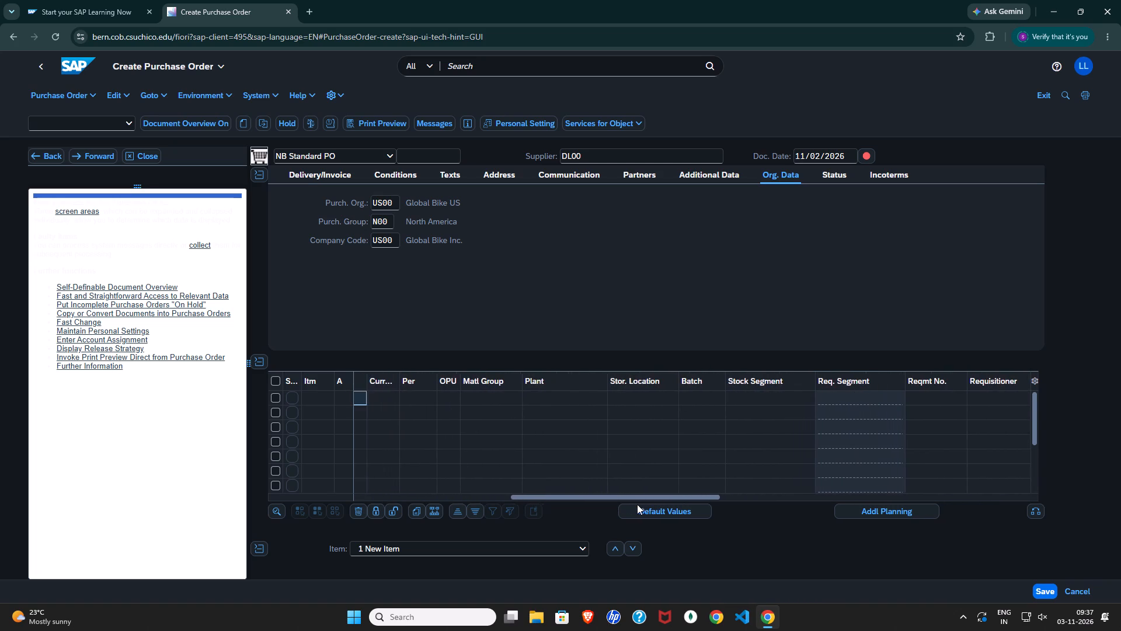
pyautogui.moveTo(637, 504); pyautogui.dragTo(615, 502)
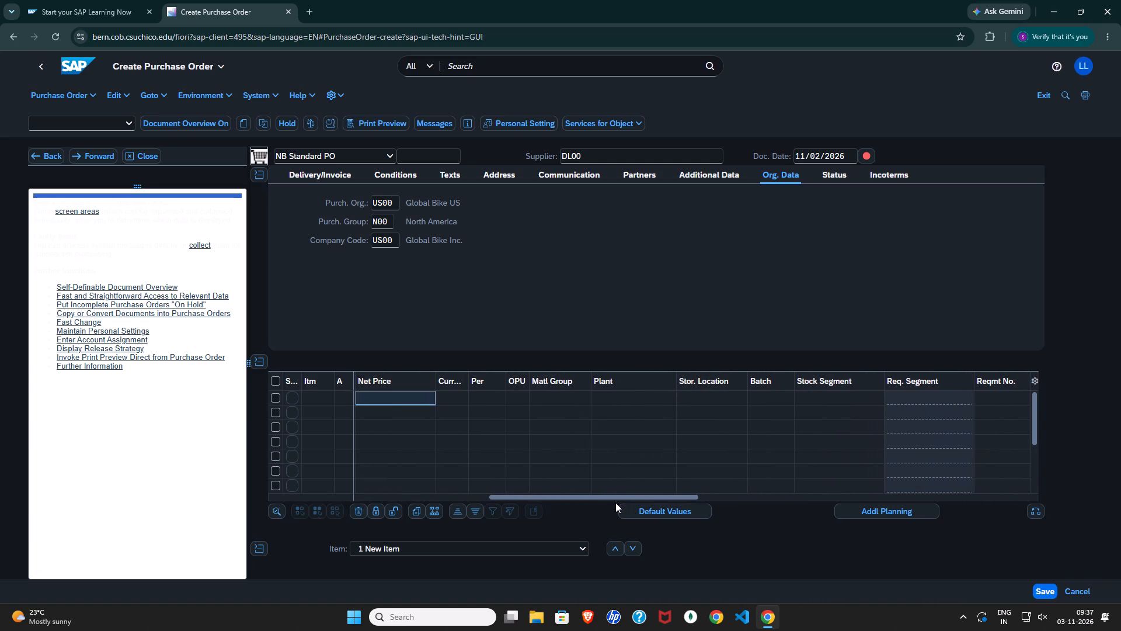
pyautogui.moveTo(615, 502); pyautogui.dragTo(771, 499)
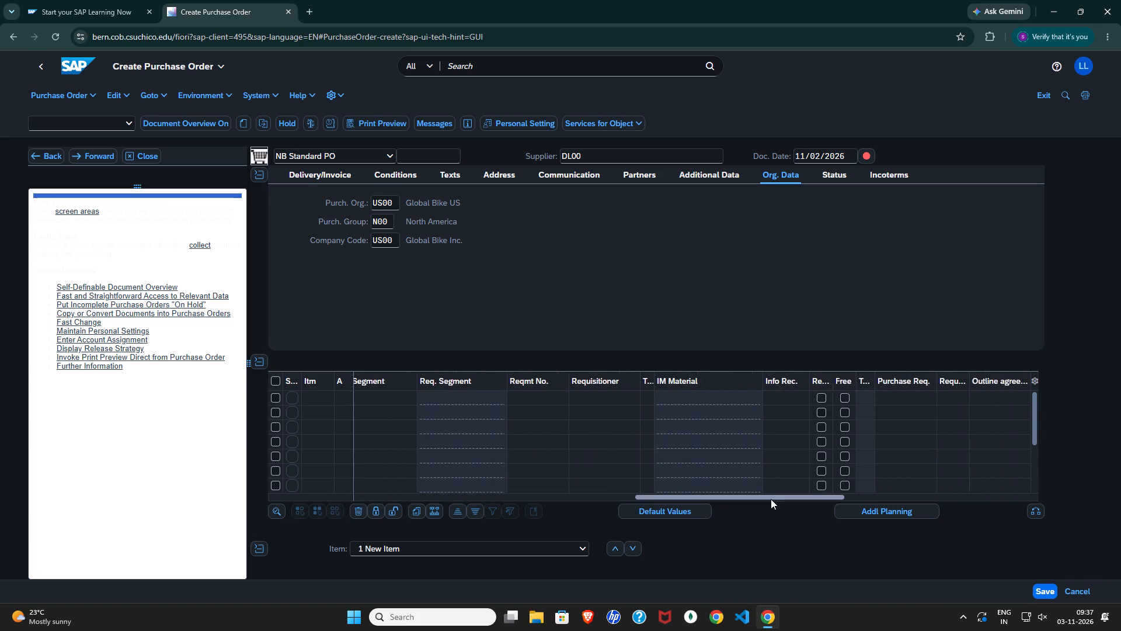
pyautogui.moveTo(771, 499); pyautogui.dragTo(939, 495)
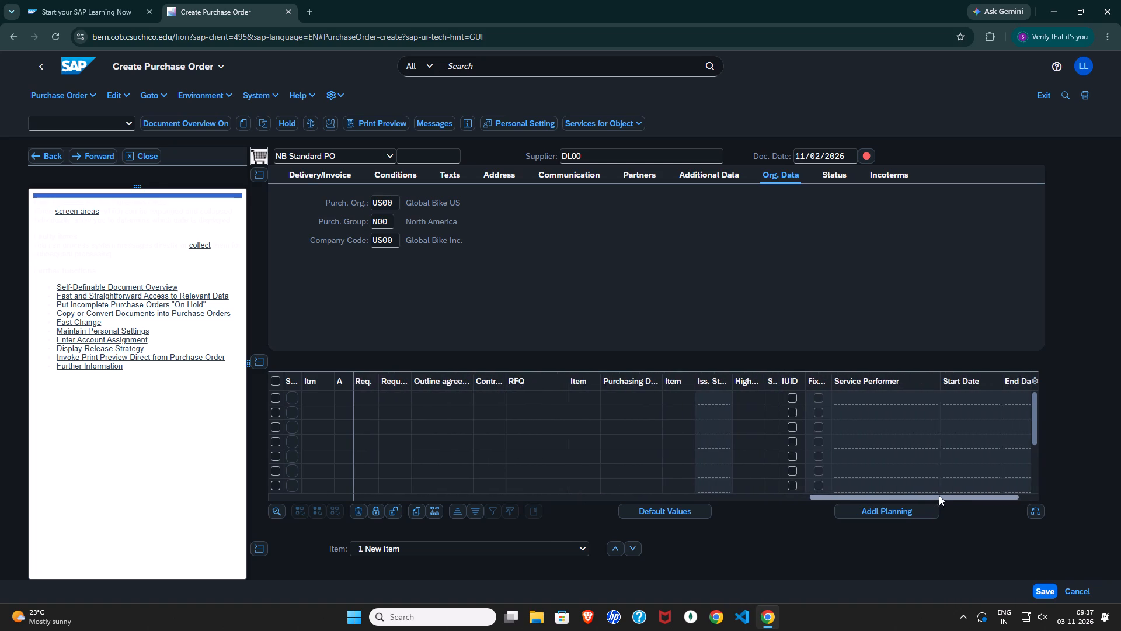
pyautogui.moveTo(939, 495); pyautogui.dragTo(563, 480)
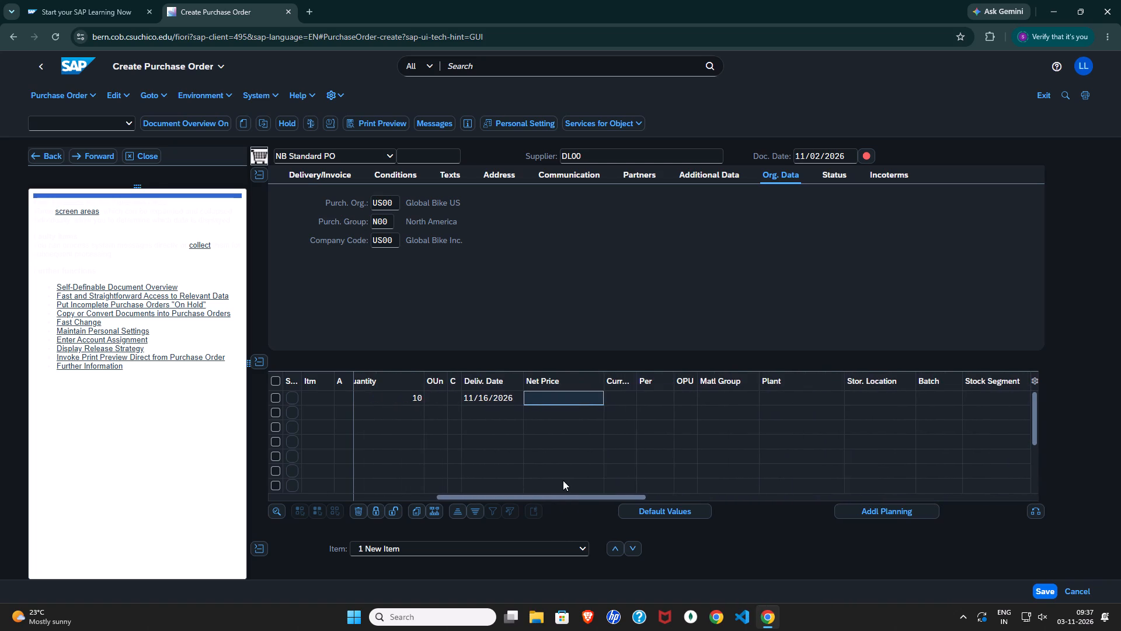
pyautogui.moveTo(563, 480); pyautogui.dragTo(537, 482)
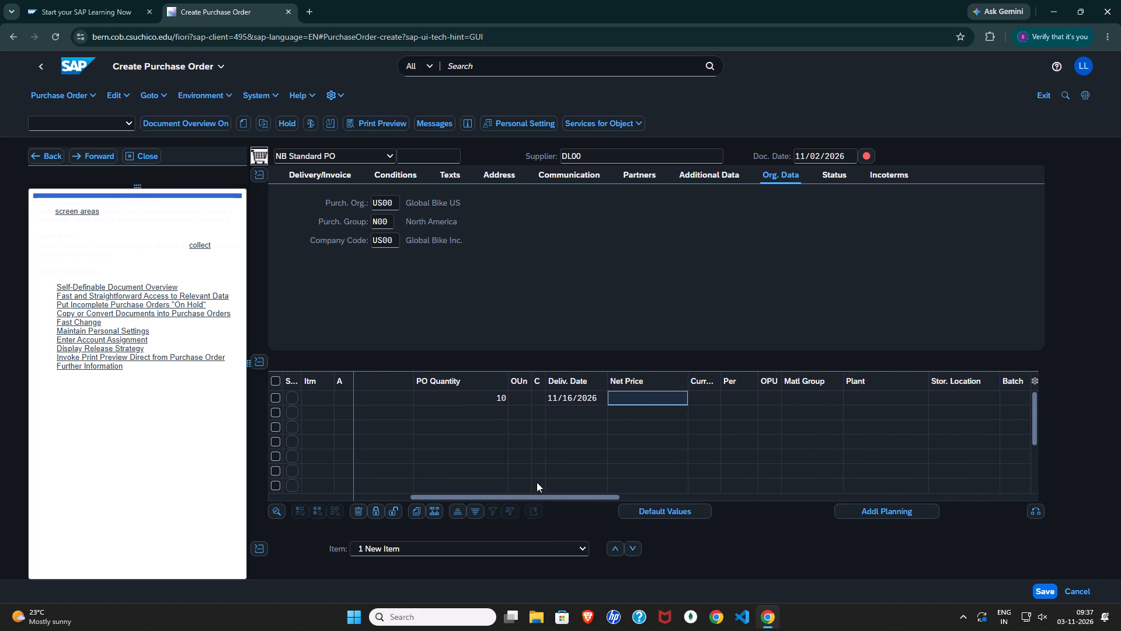
pyautogui.moveTo(537, 482); pyautogui.dragTo(542, 482)
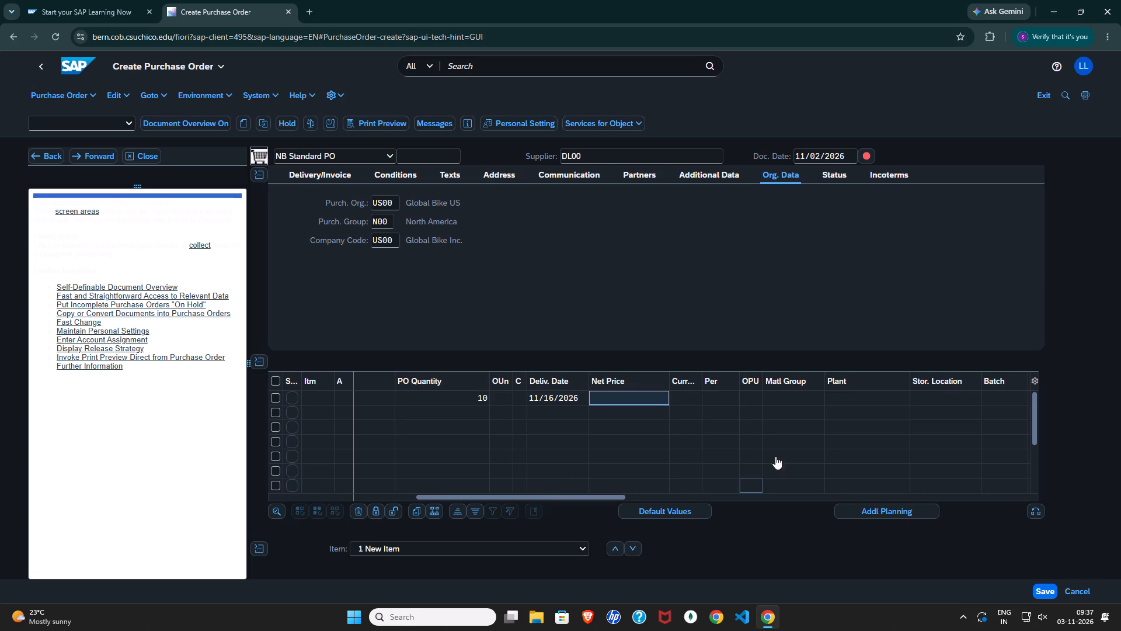
pyautogui.click(818, 121)
# Look through the list of available storage locations for the first item and close it without choosing one.
pyautogui.click(799, 401)
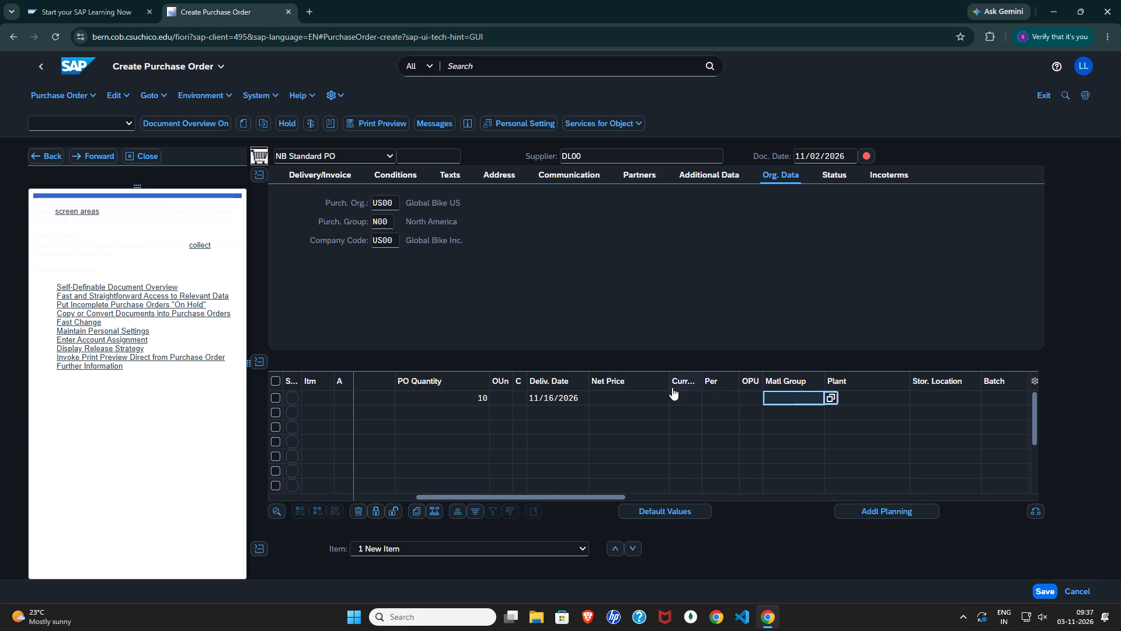
pyautogui.click(956, 405)
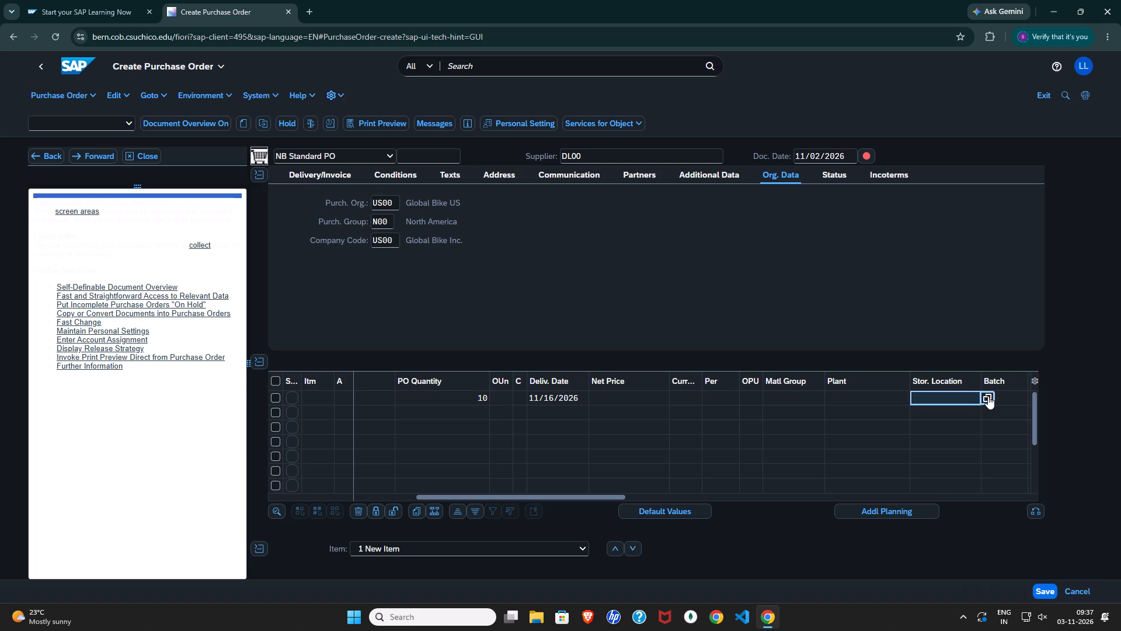
pyautogui.click(990, 396)
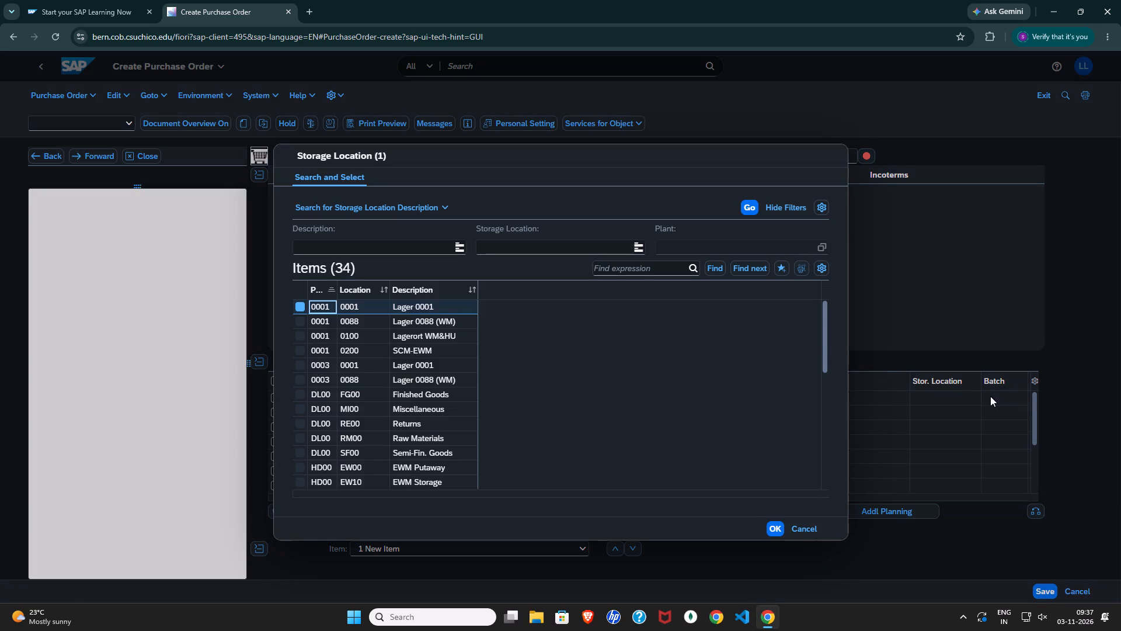
pyautogui.scroll(-18, 397, 347)
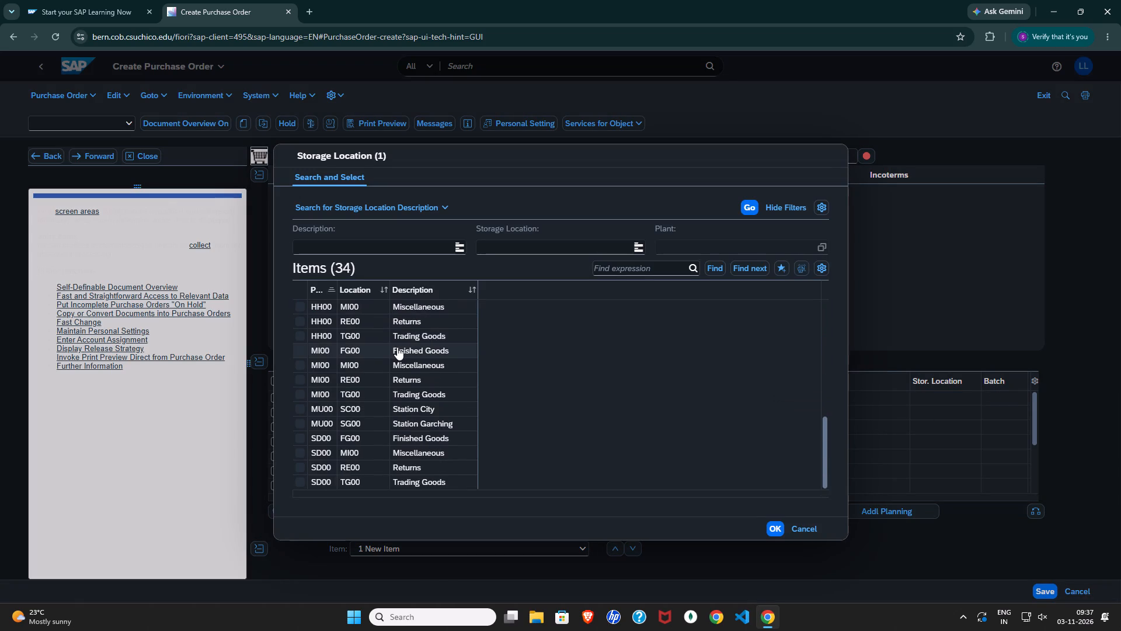
pyautogui.scroll(3, 419, 398)
pyautogui.scroll(-7, 419, 398)
pyautogui.click(904, 280)
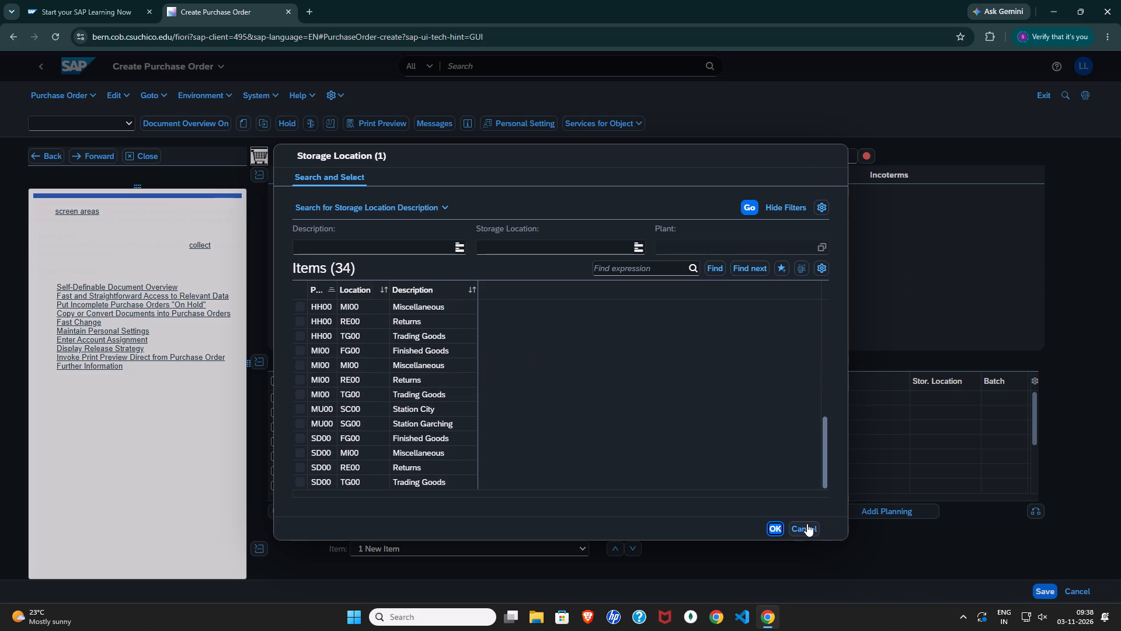
pyautogui.click(807, 523)
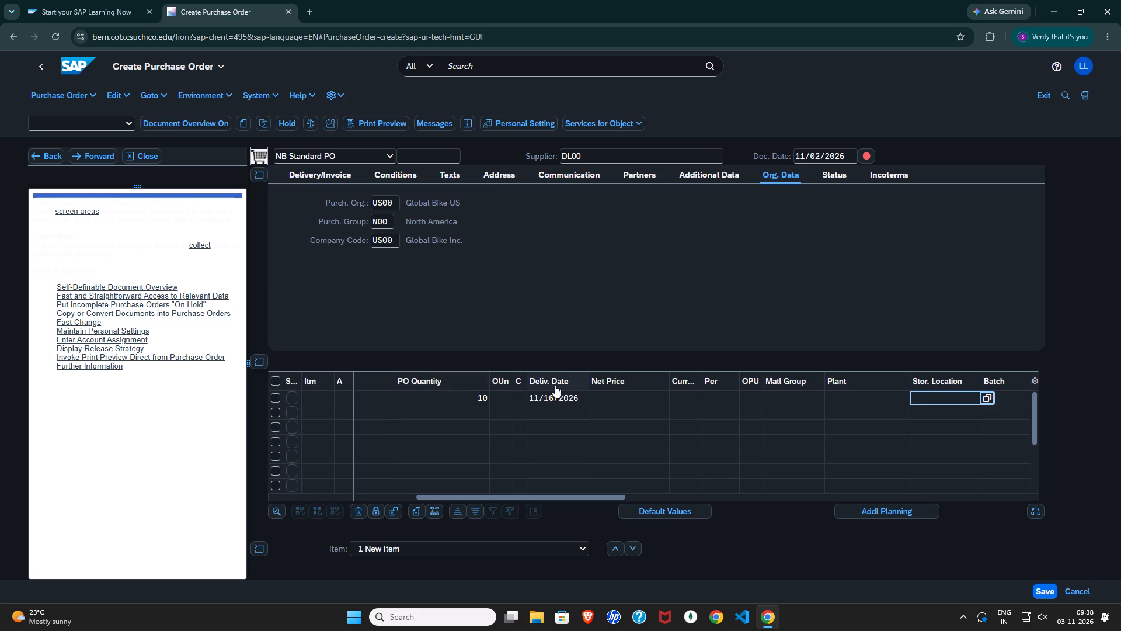
# Examine the first item's currency, price unit, material group and remaining item table columns for fields still needing entries.
pyautogui.click(698, 380)
pyautogui.click(686, 378)
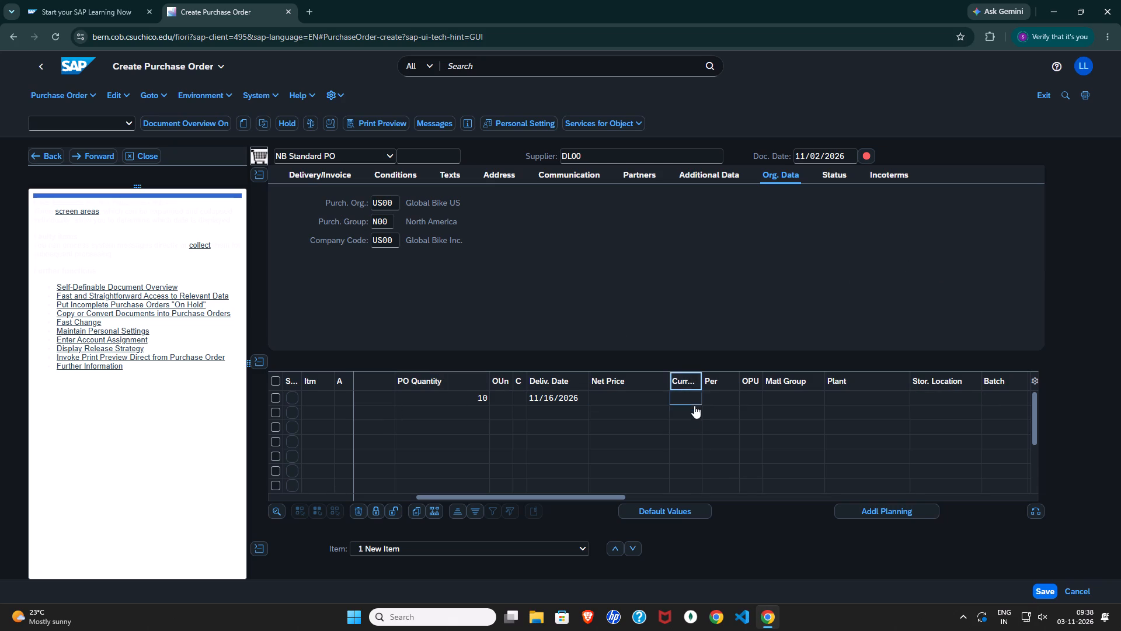
pyautogui.click(688, 396)
pyautogui.click(713, 396)
pyautogui.click(752, 397)
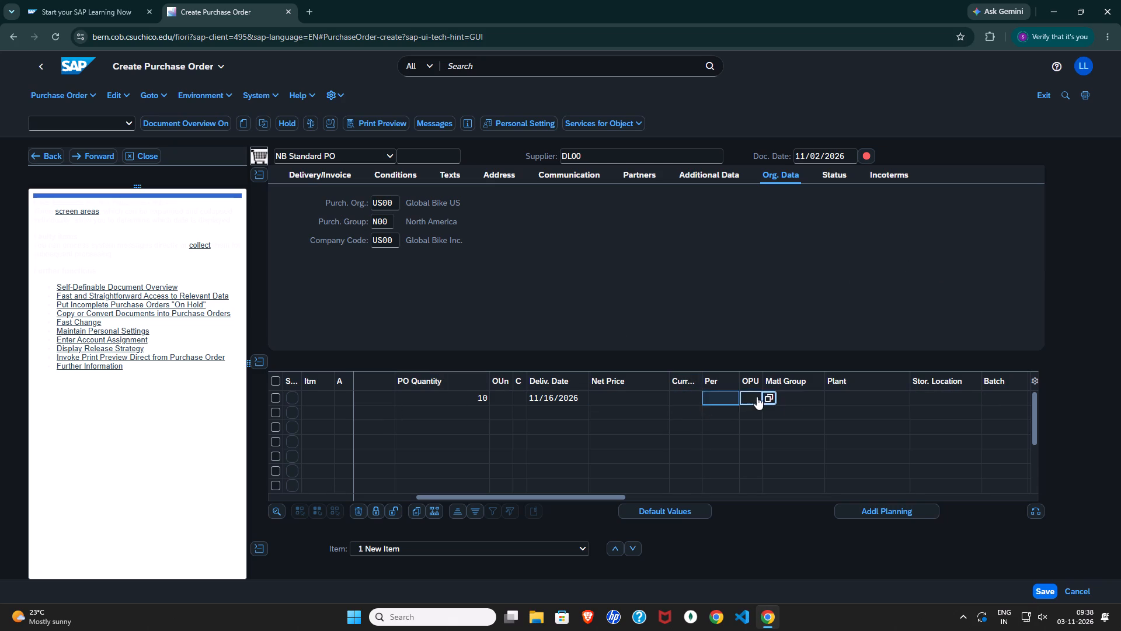
pyautogui.click(803, 401)
pyautogui.moveTo(541, 494); pyautogui.dragTo(562, 495)
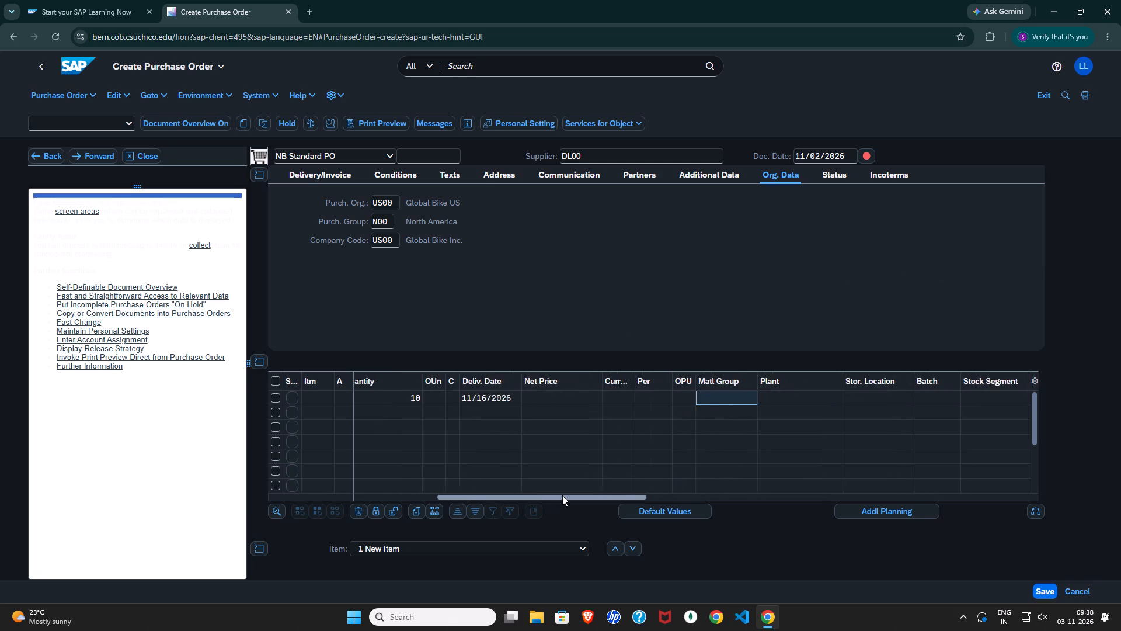
pyautogui.moveTo(562, 495); pyautogui.dragTo(645, 495)
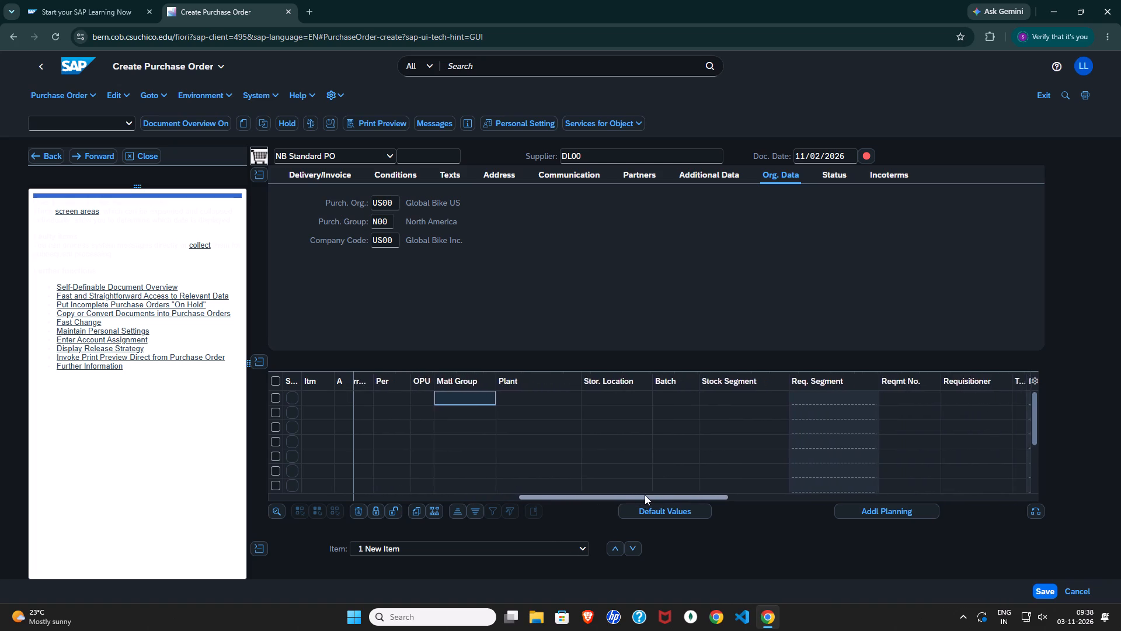
pyautogui.moveTo(645, 495); pyautogui.dragTo(782, 500)
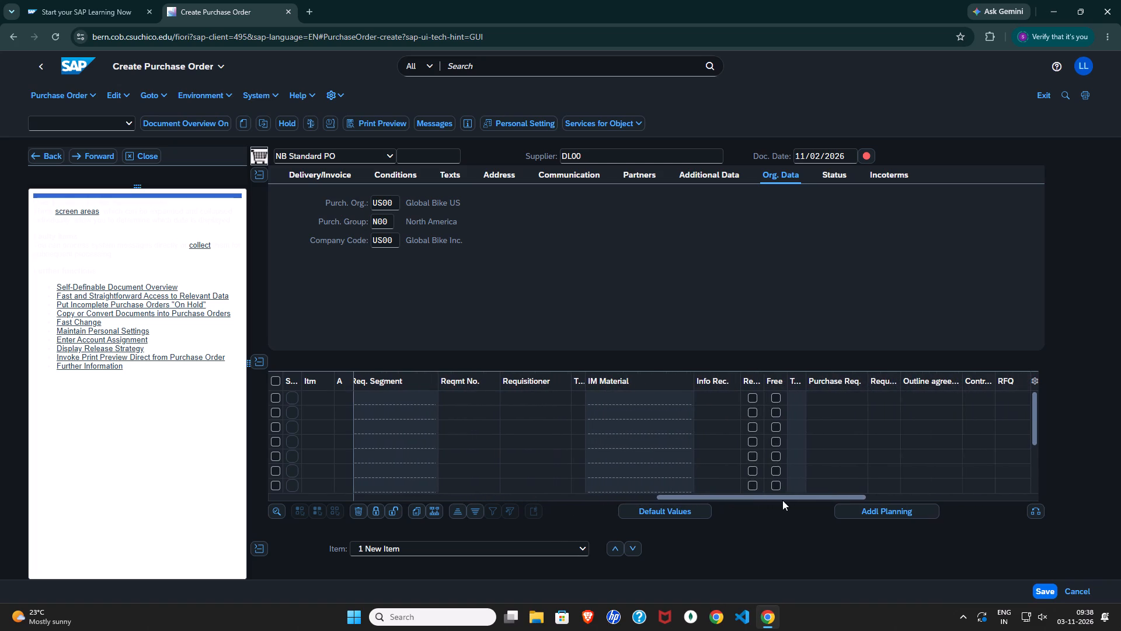
pyautogui.moveTo(782, 500); pyautogui.dragTo(873, 497)
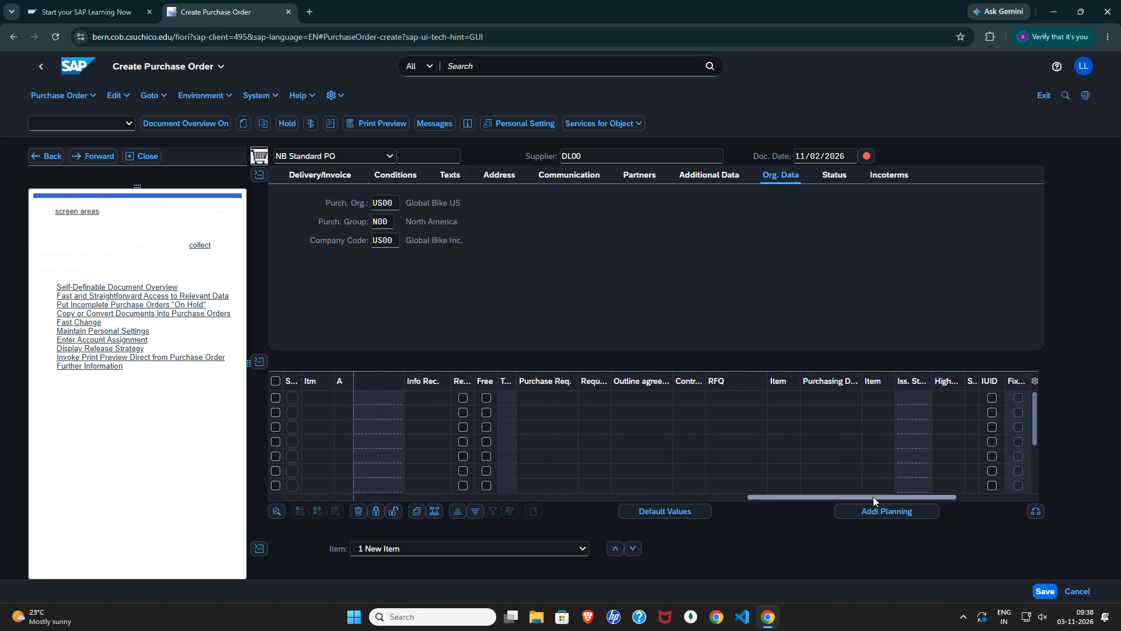
pyautogui.moveTo(873, 497); pyautogui.dragTo(926, 497)
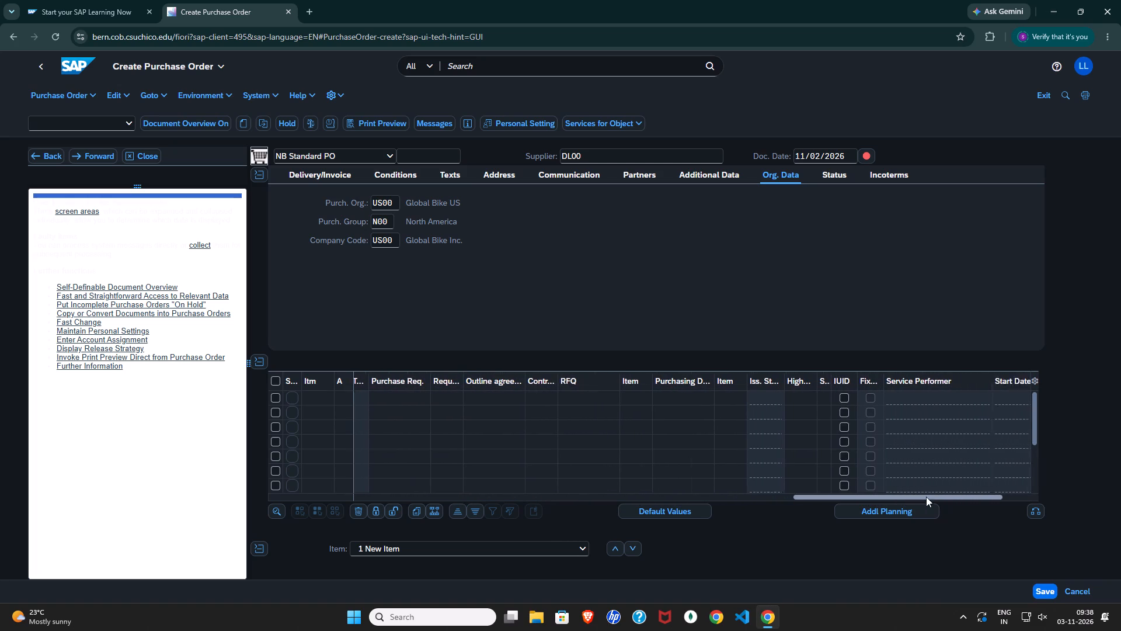
pyautogui.moveTo(926, 497); pyautogui.dragTo(534, 422)
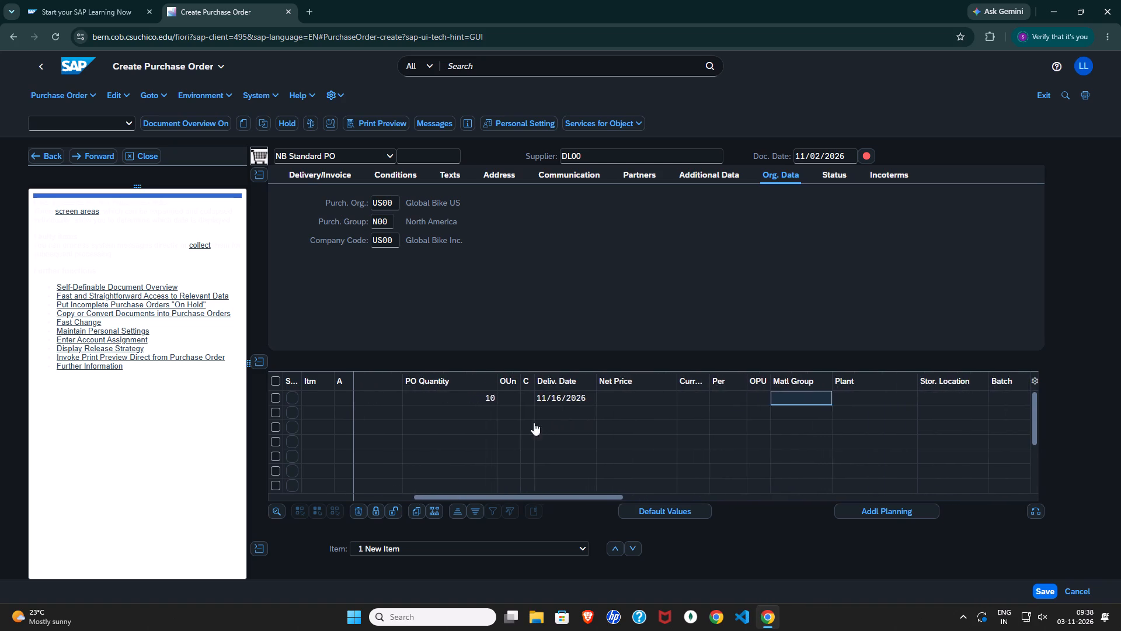
pyautogui.moveTo(534, 422); pyautogui.dragTo(513, 423)
pyautogui.click(624, 314)
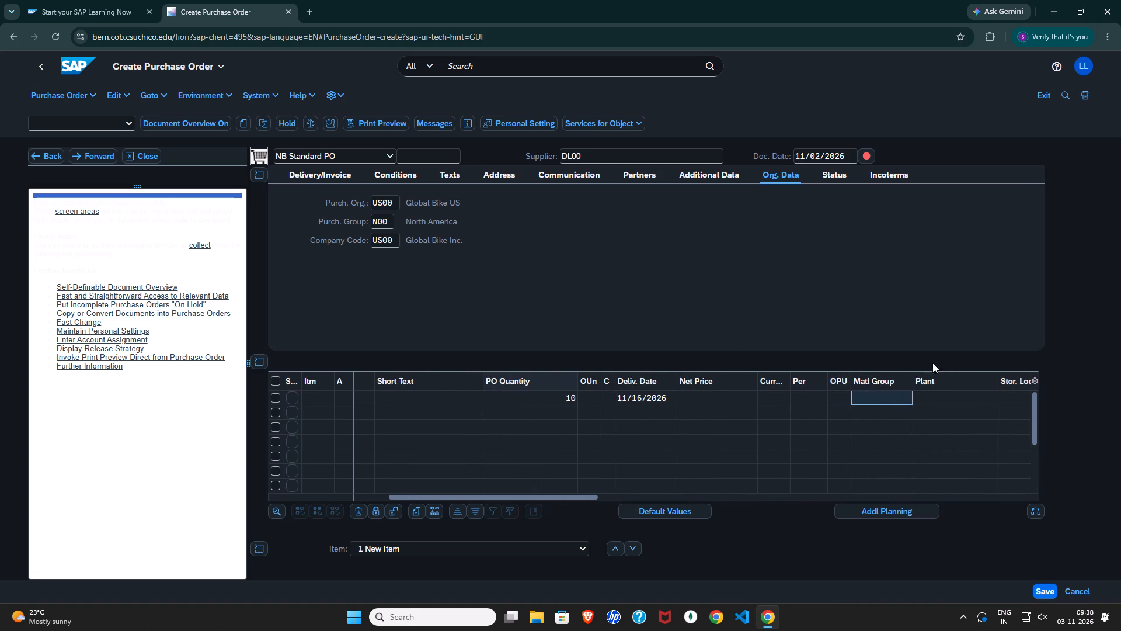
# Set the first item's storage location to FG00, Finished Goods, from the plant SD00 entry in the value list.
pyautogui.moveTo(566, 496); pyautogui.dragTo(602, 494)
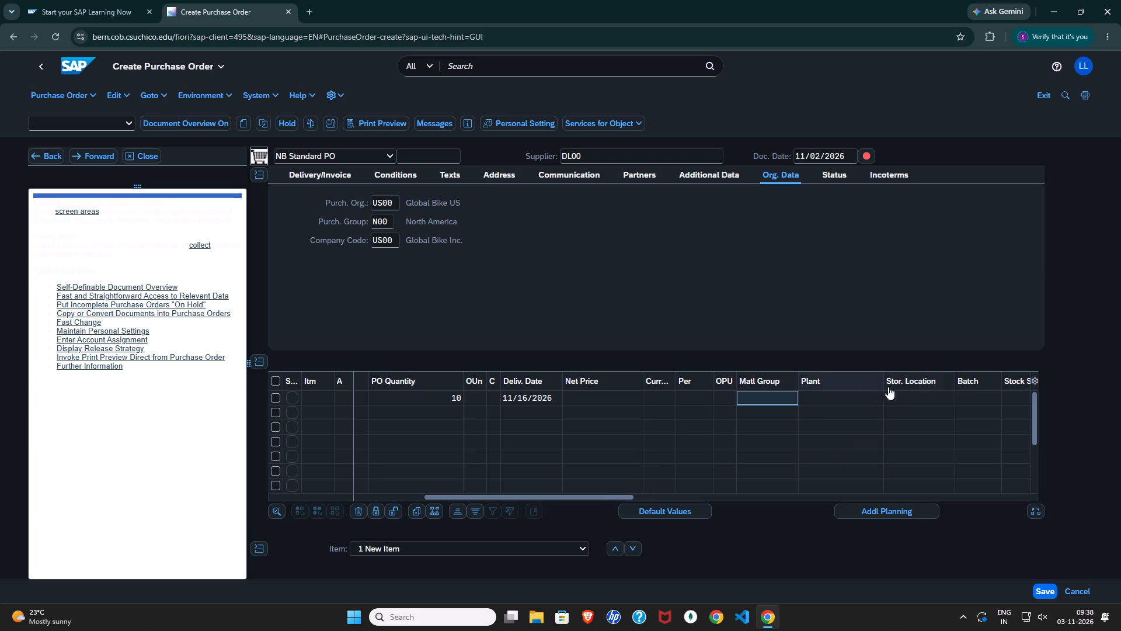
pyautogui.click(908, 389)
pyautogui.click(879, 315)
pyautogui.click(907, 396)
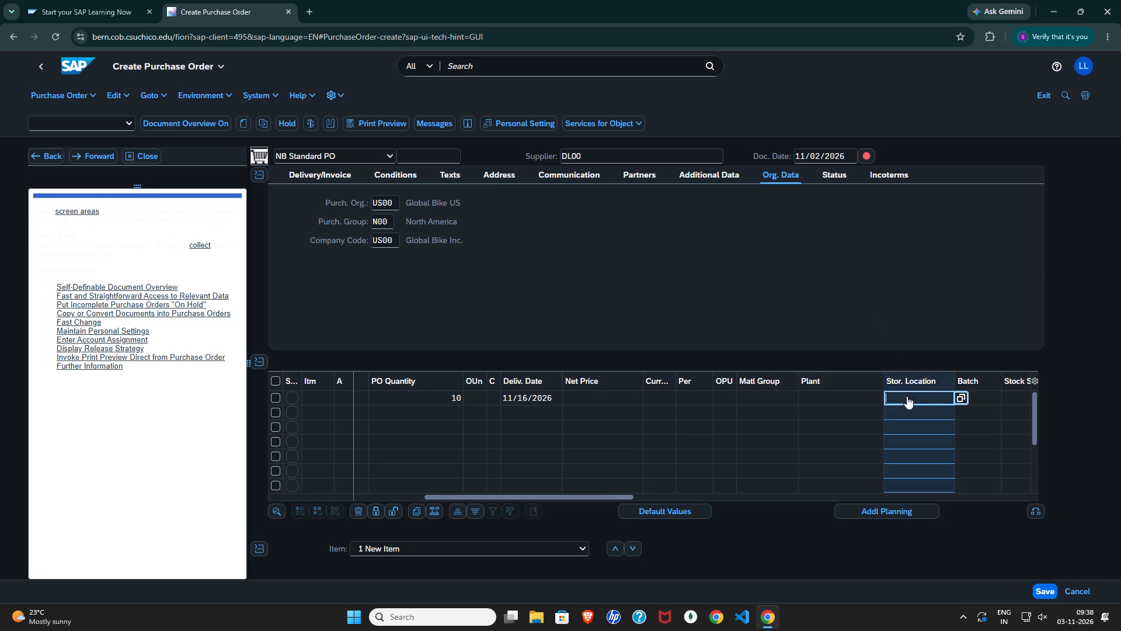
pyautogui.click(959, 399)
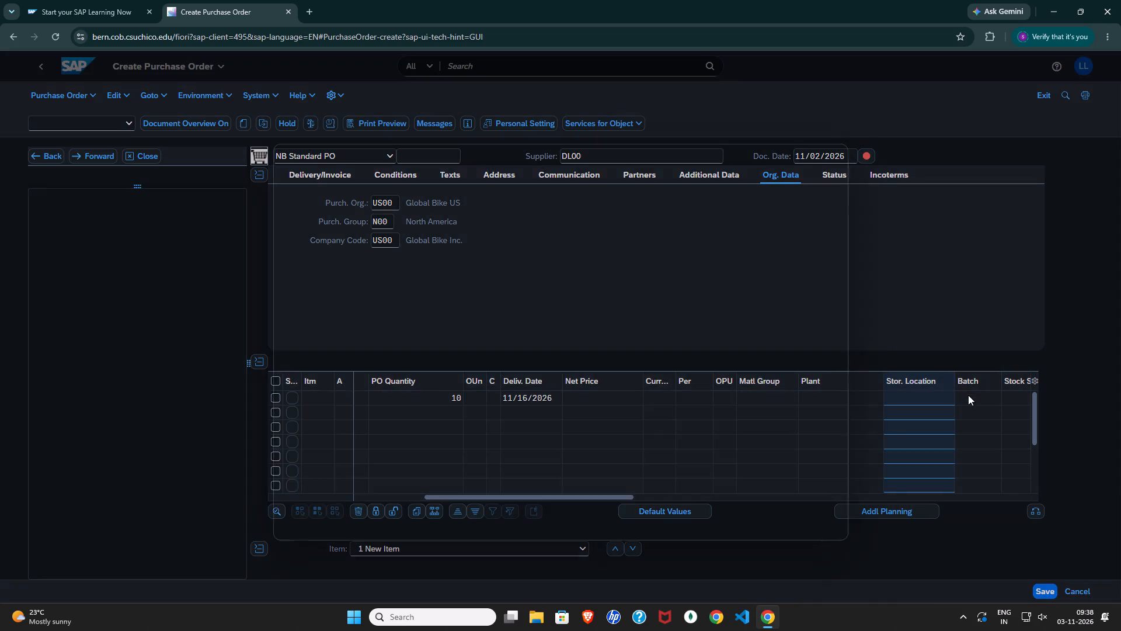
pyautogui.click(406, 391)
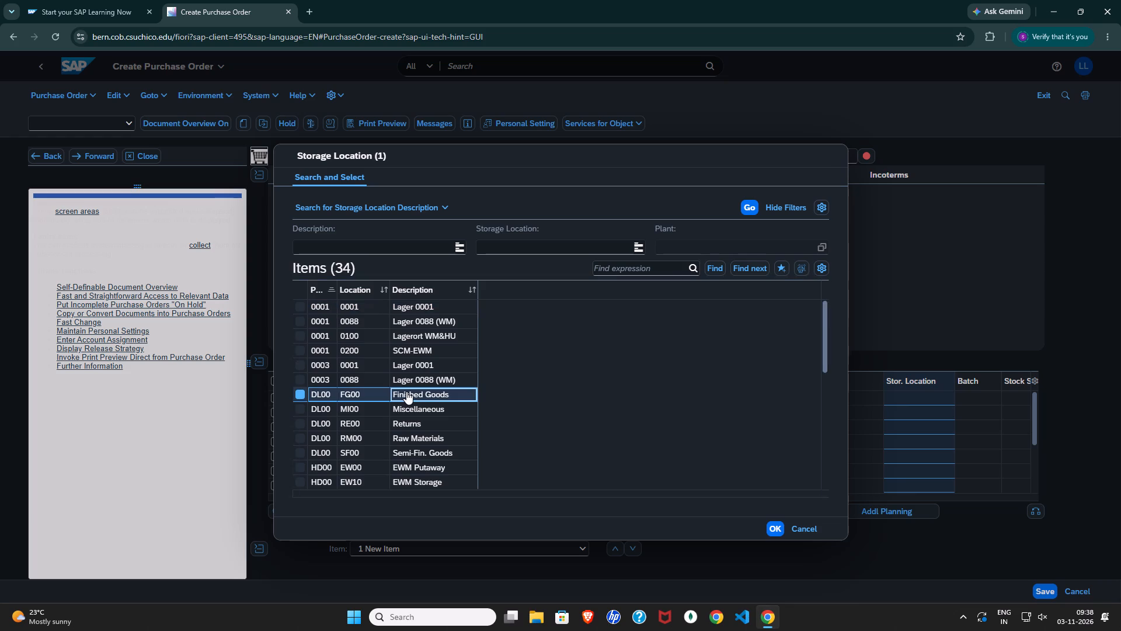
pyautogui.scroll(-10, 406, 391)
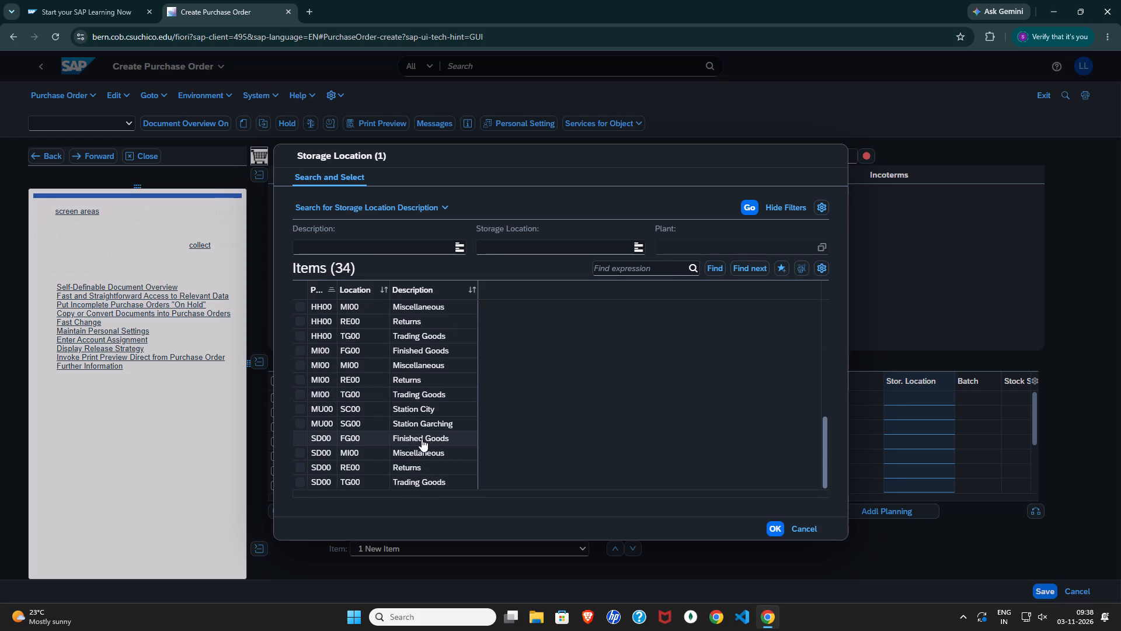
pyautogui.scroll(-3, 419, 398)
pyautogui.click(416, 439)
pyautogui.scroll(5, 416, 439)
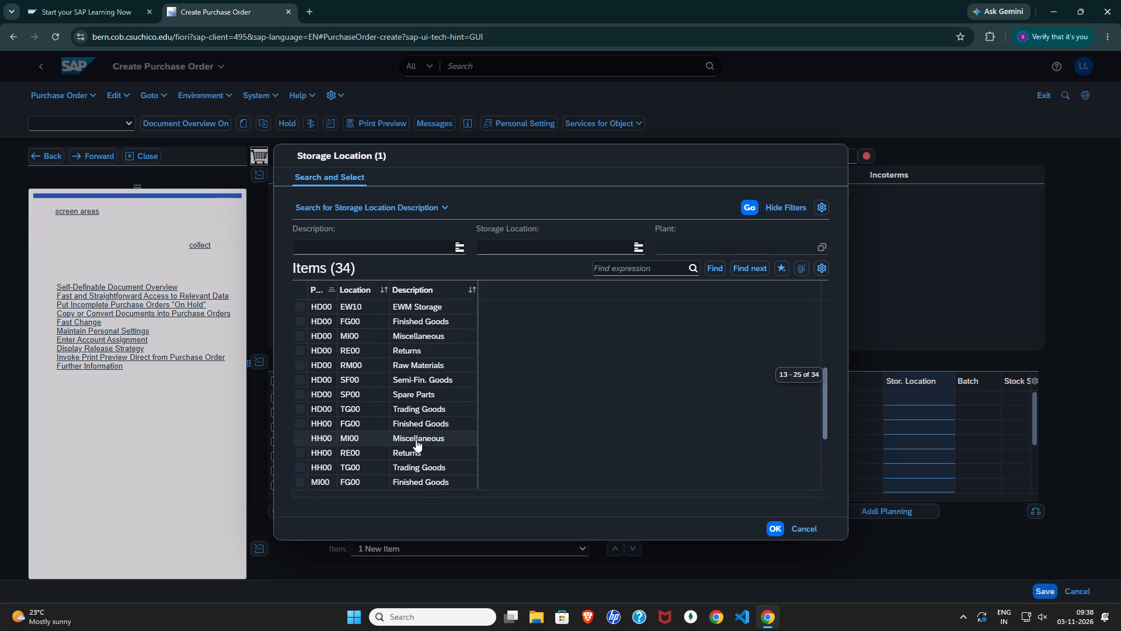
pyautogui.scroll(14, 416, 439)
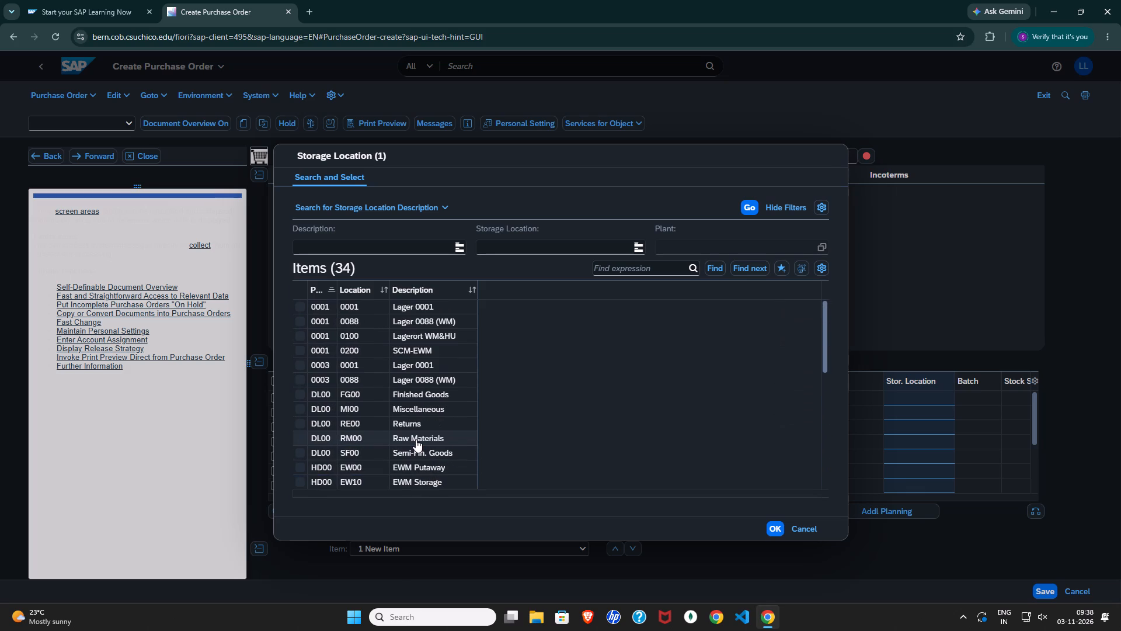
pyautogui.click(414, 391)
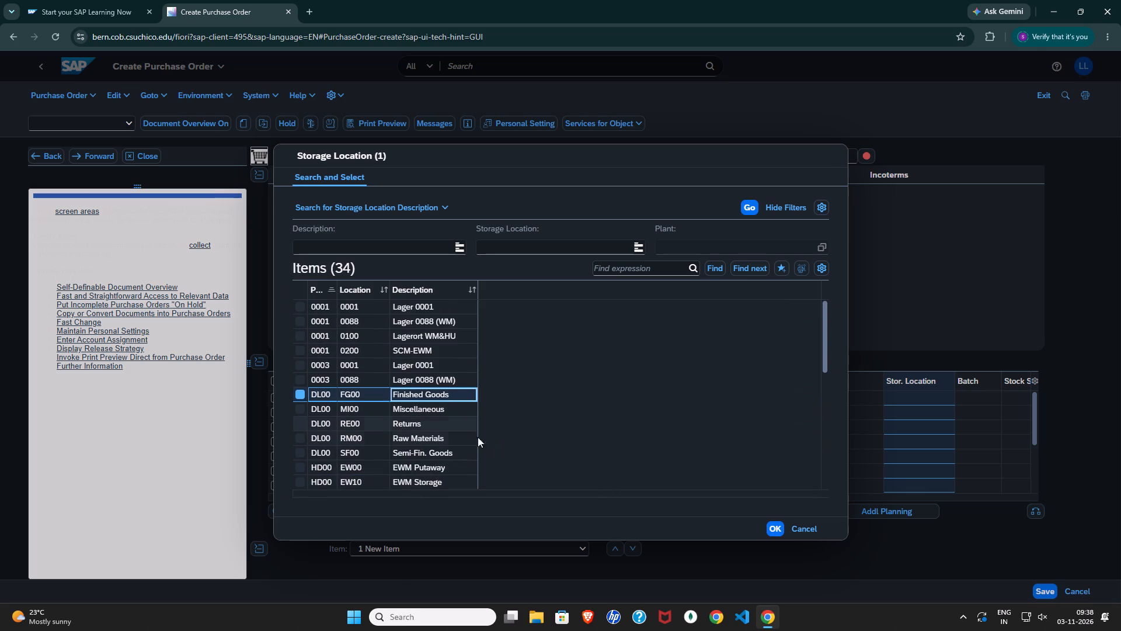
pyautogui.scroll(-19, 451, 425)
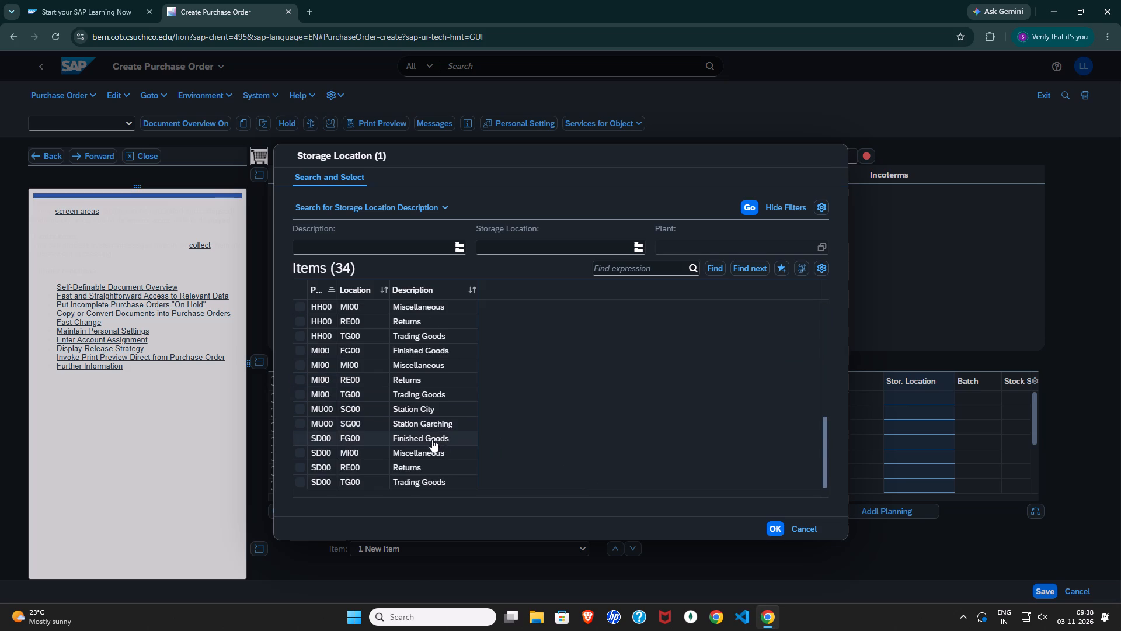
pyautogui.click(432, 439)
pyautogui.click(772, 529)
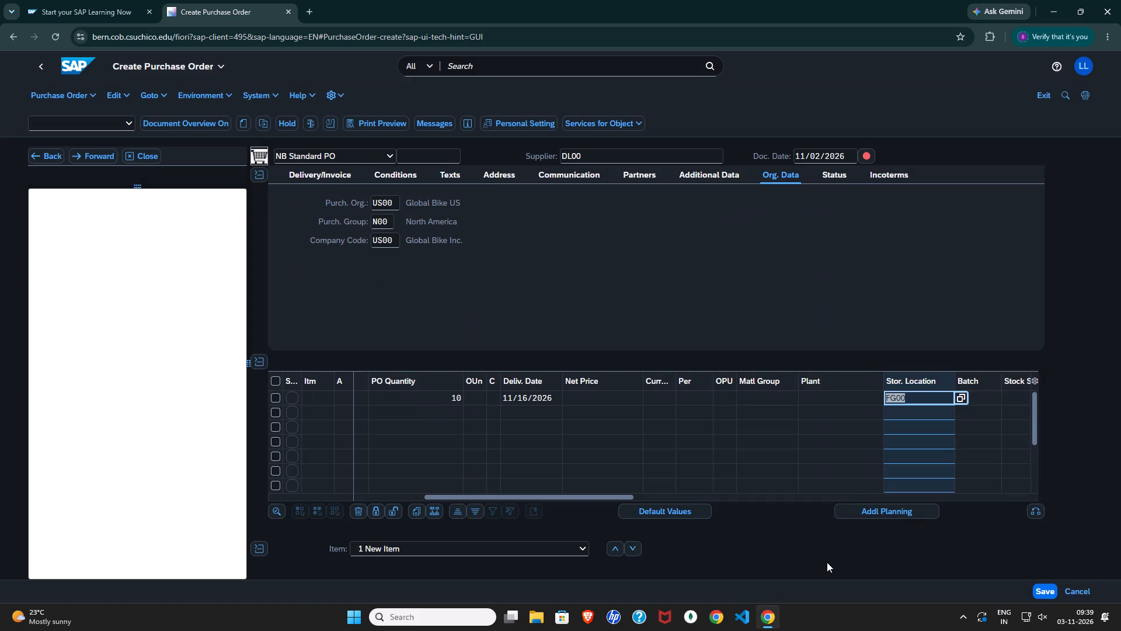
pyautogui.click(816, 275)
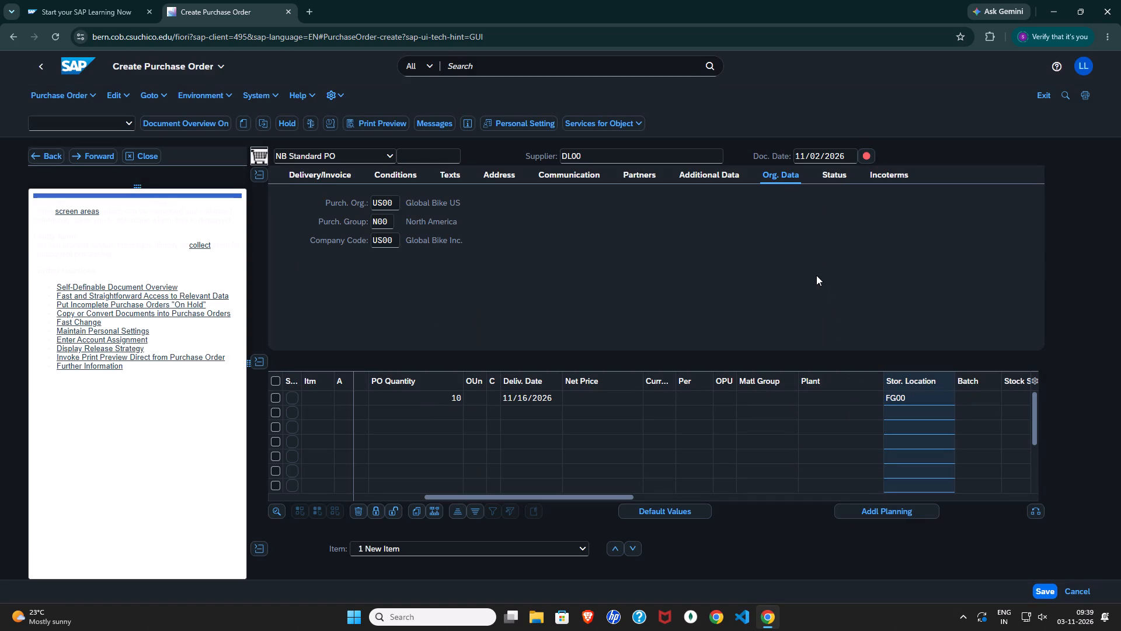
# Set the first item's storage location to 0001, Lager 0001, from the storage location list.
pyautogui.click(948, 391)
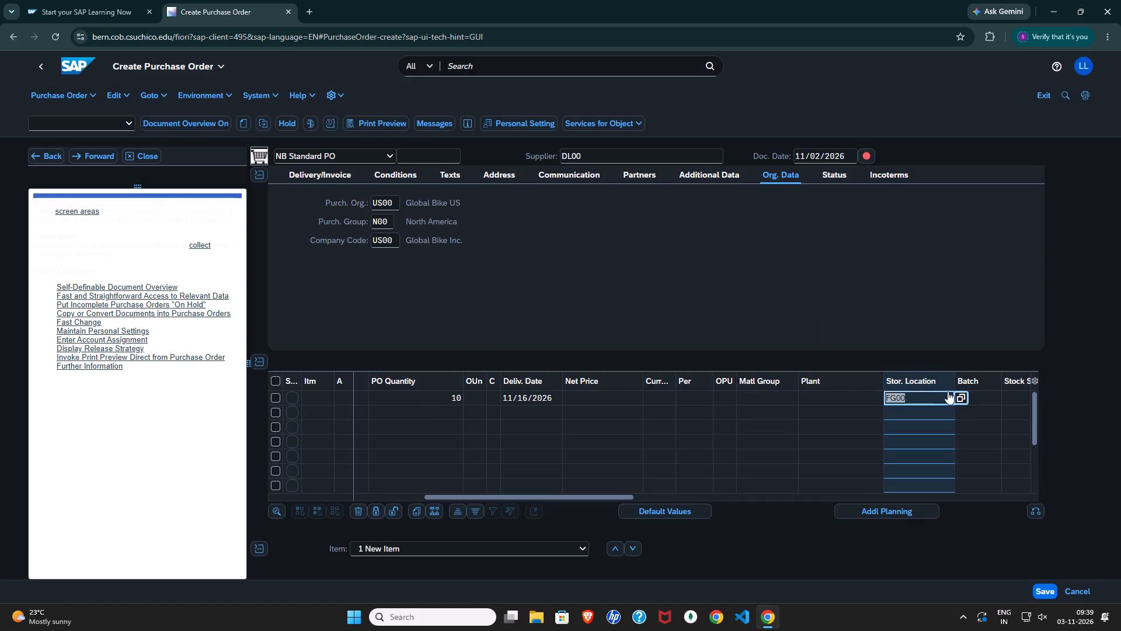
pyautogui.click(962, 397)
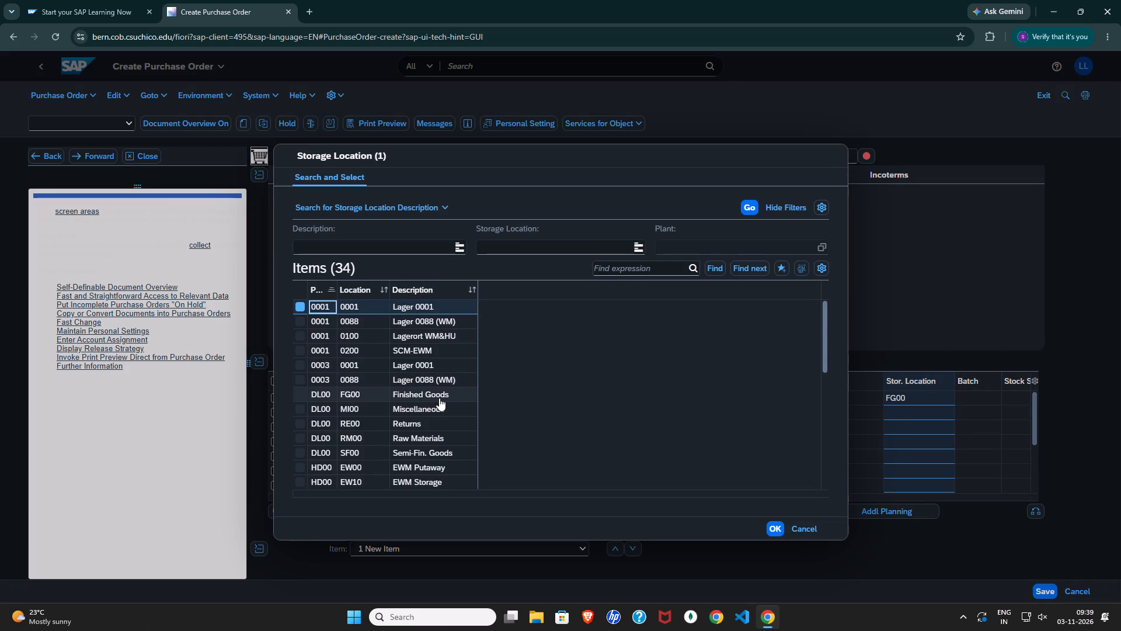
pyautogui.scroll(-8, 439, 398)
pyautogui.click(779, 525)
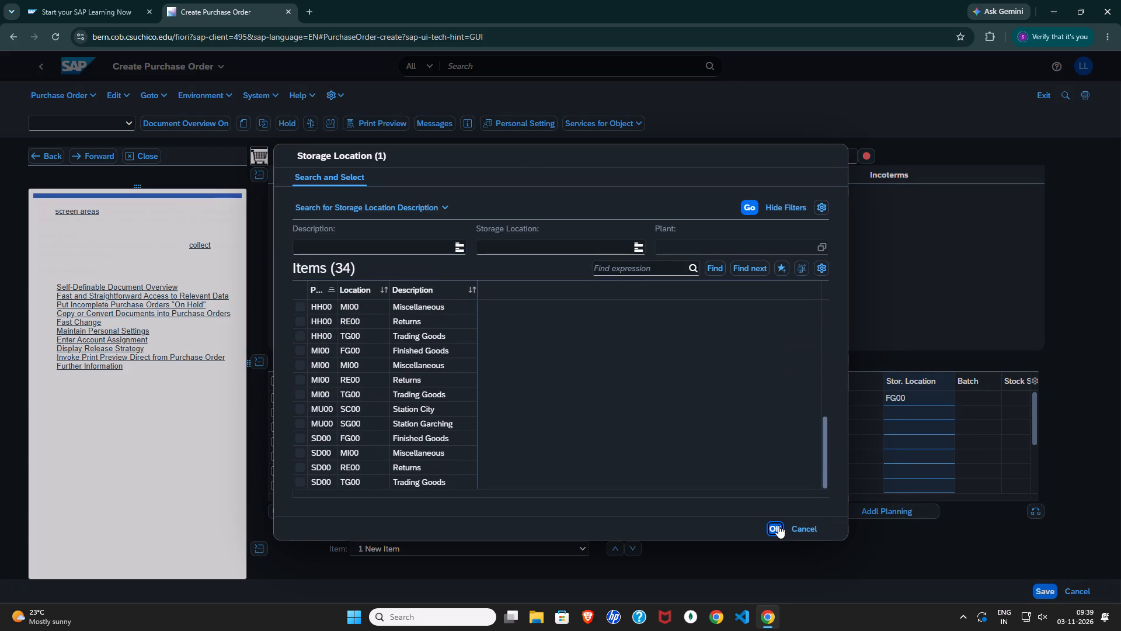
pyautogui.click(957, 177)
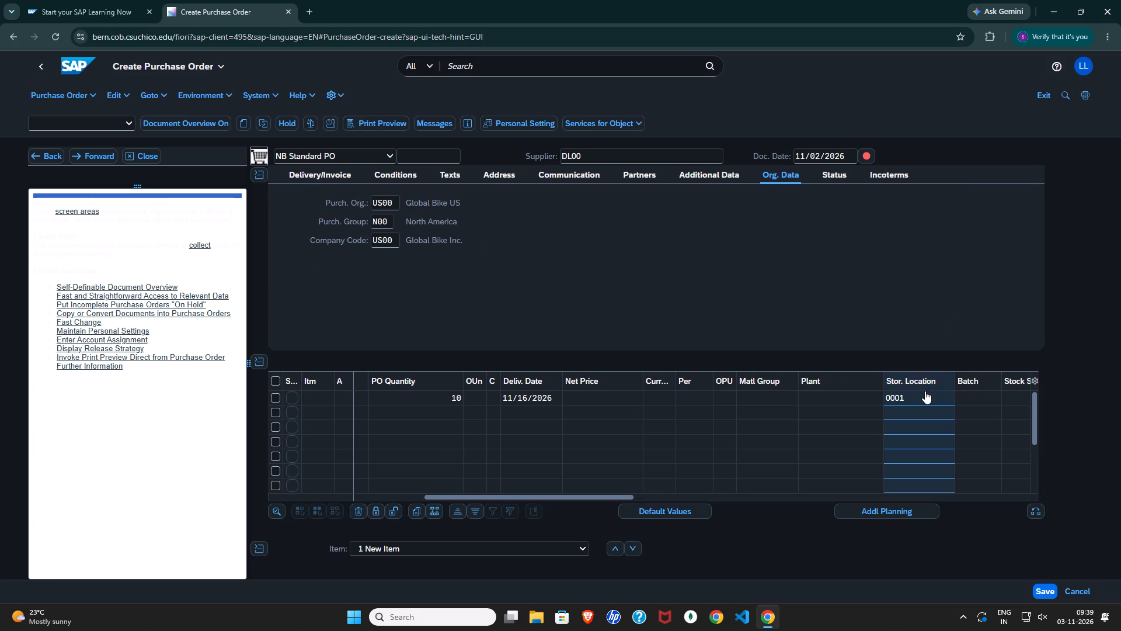
# Set the first item's storage location to FG00, Finished Goods, using the plant SD00 entry in the value list.
pyautogui.click(925, 395)
pyautogui.click(962, 399)
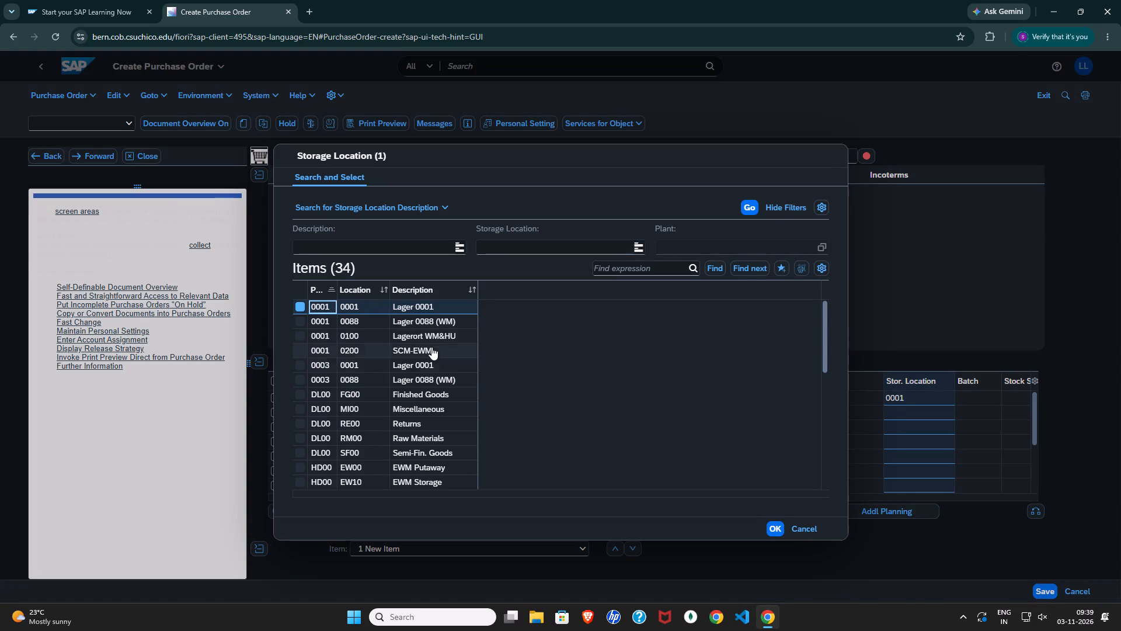
pyautogui.scroll(-16, 438, 391)
pyautogui.click(424, 434)
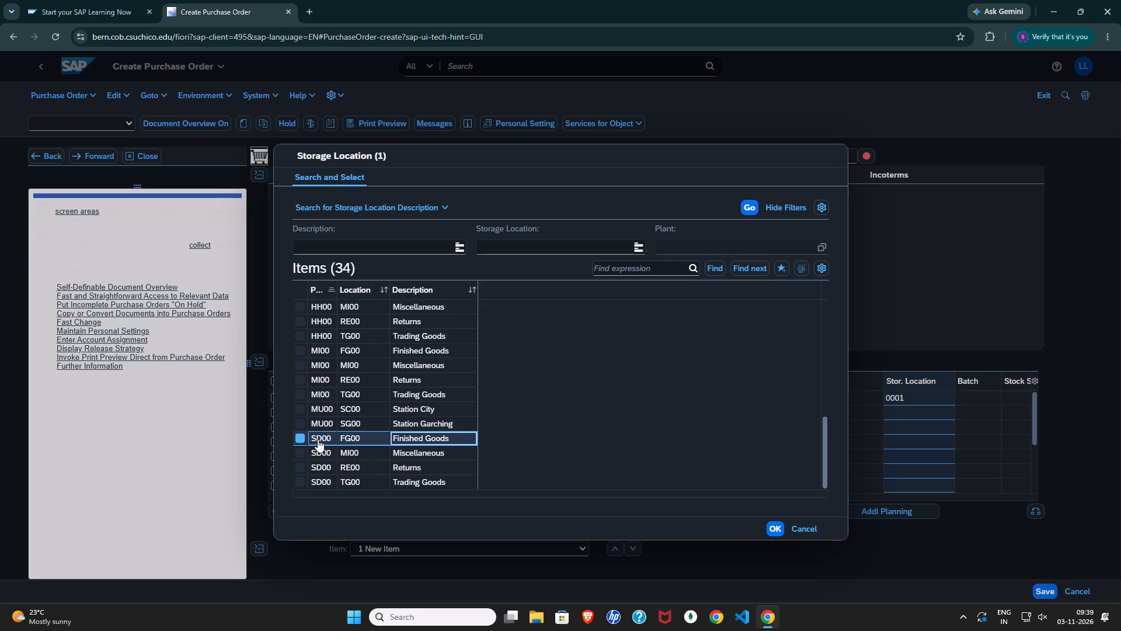
pyautogui.scroll(-3, 389, 439)
pyautogui.scroll(1, 441, 435)
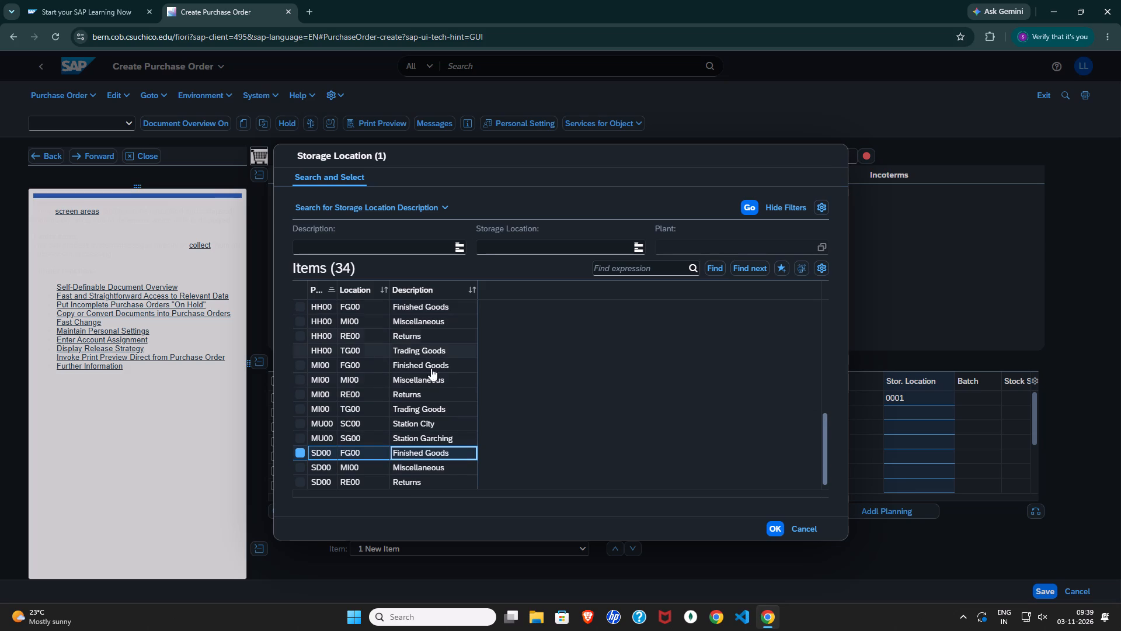
pyautogui.scroll(-4, 445, 424)
pyautogui.scroll(-5, 403, 450)
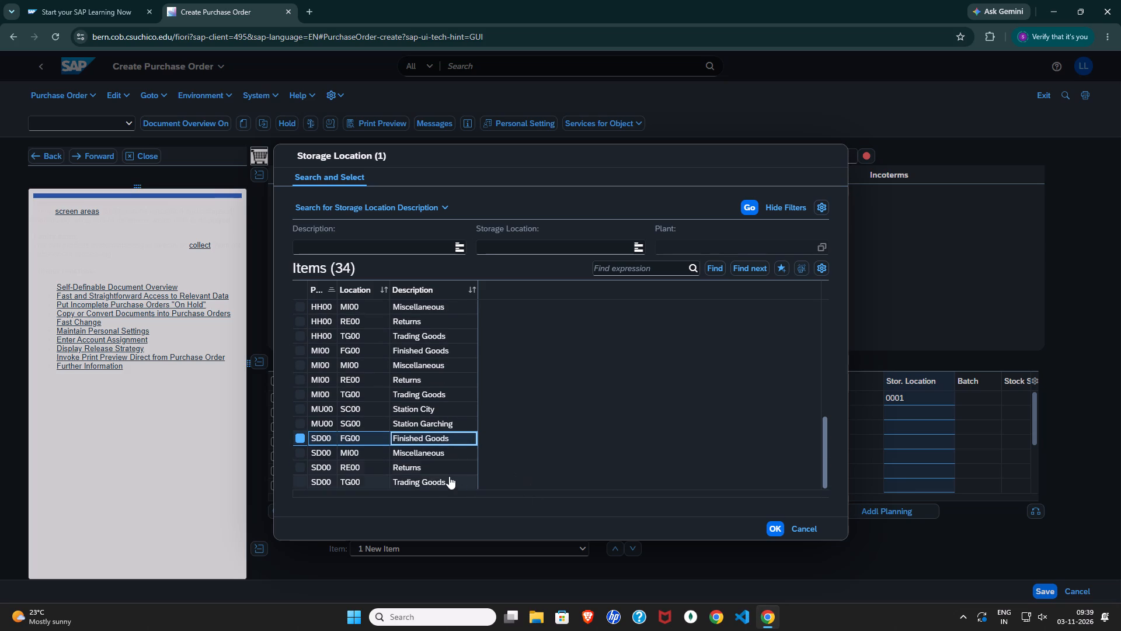
pyautogui.click(772, 531)
pyautogui.click(934, 315)
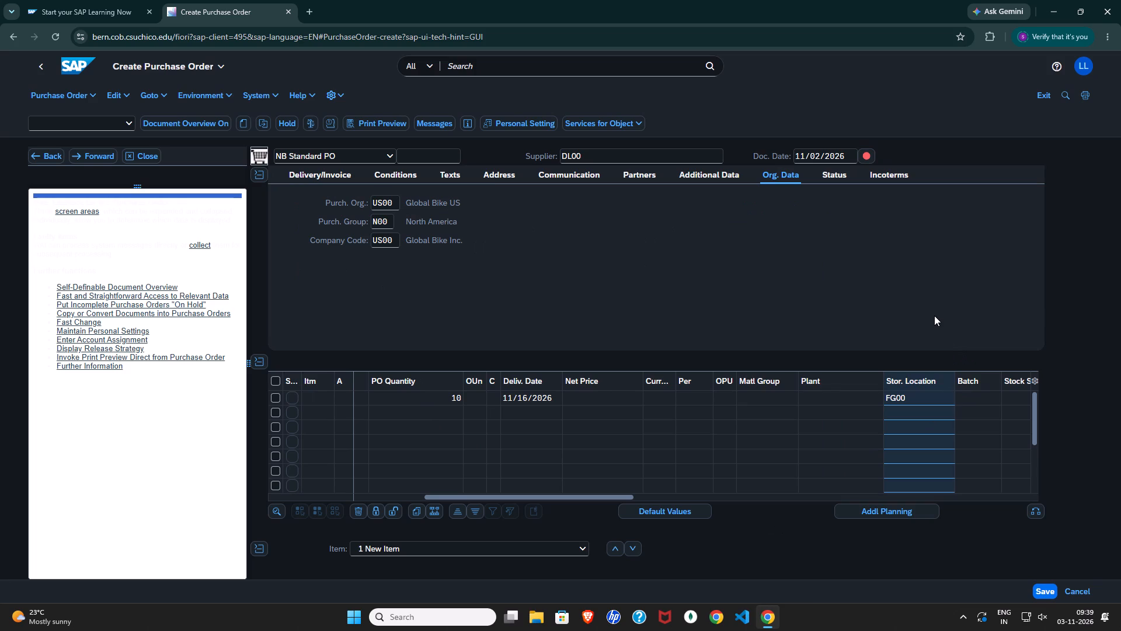
# Set the first item's plant to SD00, DC San Diego, from the plant value list.
pyautogui.click(838, 387)
pyautogui.click(838, 393)
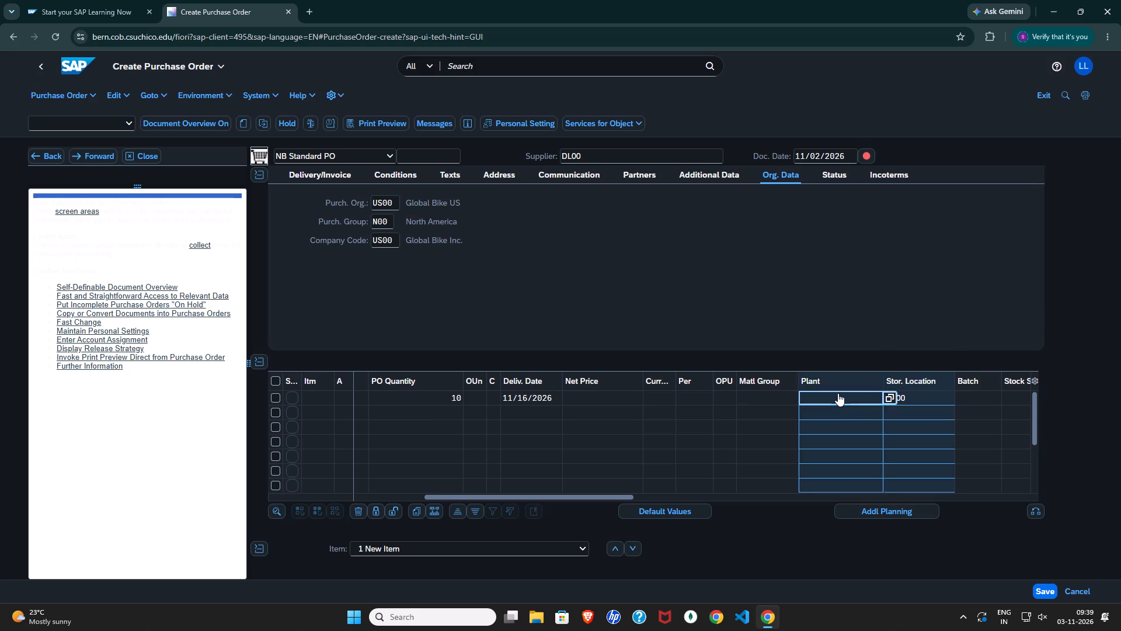
pyautogui.click(850, 320)
pyautogui.click(851, 394)
pyautogui.click(887, 397)
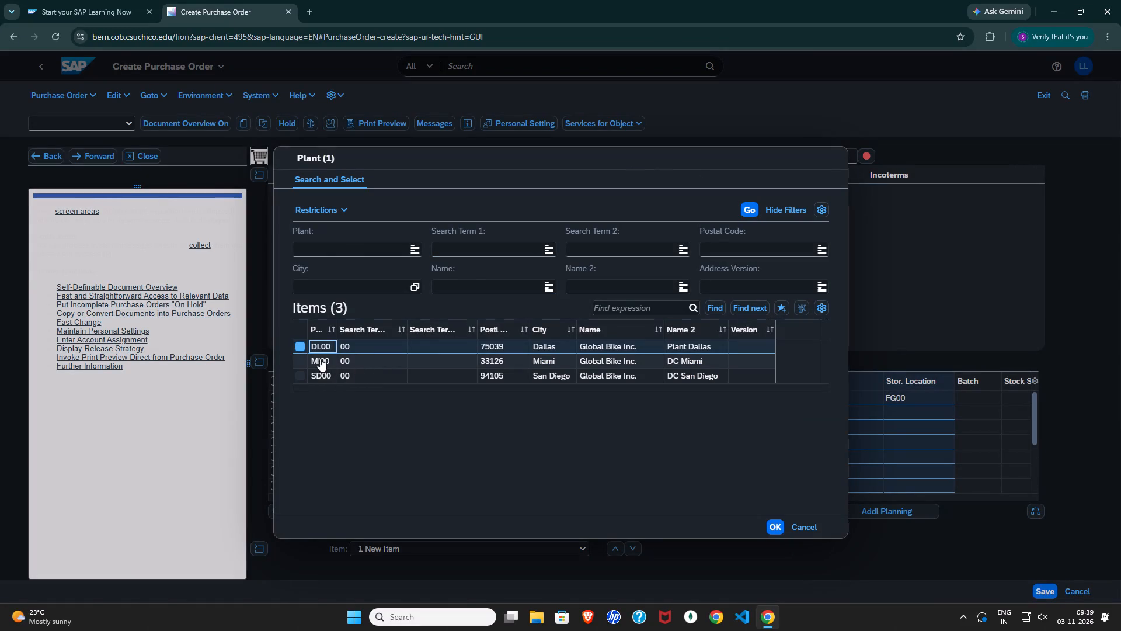
pyautogui.click(309, 370)
pyautogui.click(773, 528)
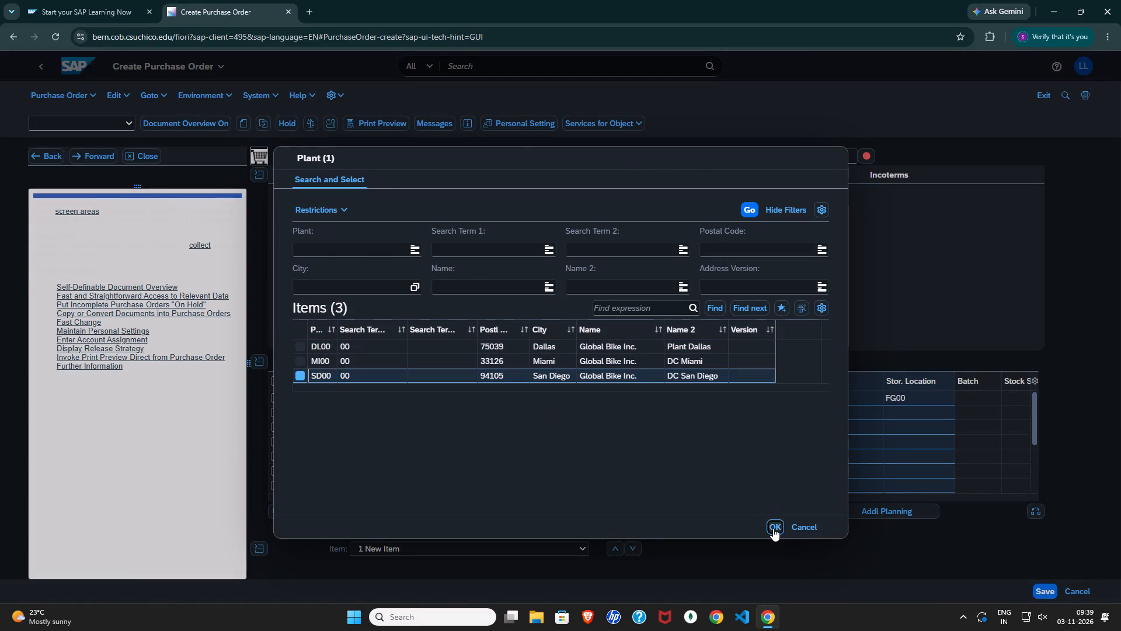
pyautogui.click(851, 268)
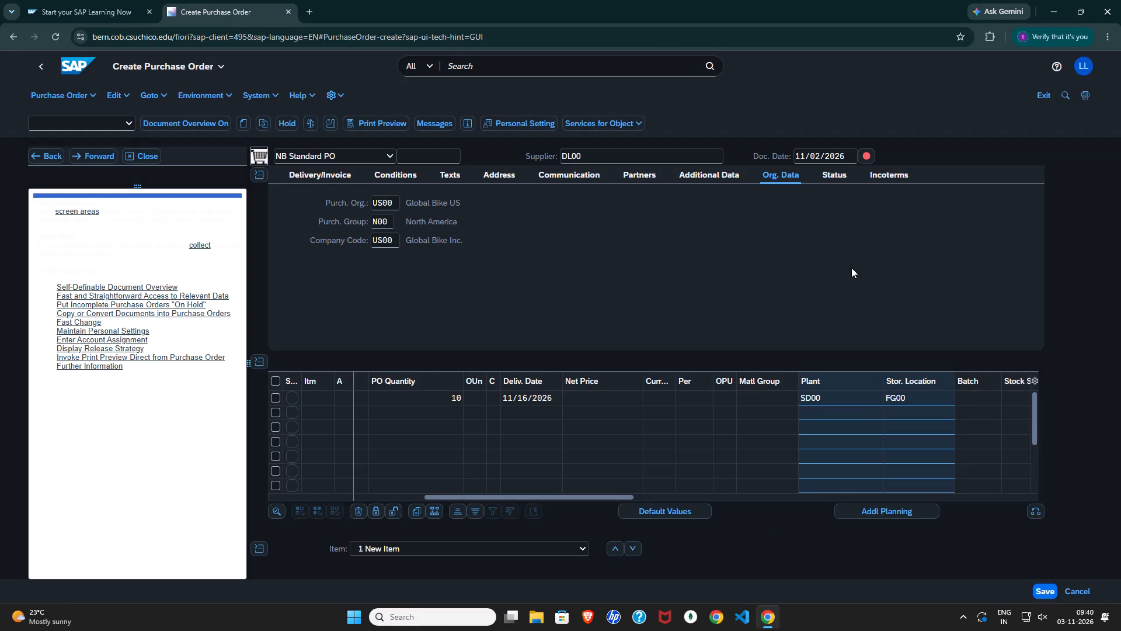
pyautogui.click(904, 328)
pyautogui.click(806, 546)
# Reselect FG00, Finished Goods, under plant SD00 as the first item's storage location.
pyautogui.click(915, 400)
pyautogui.click(963, 399)
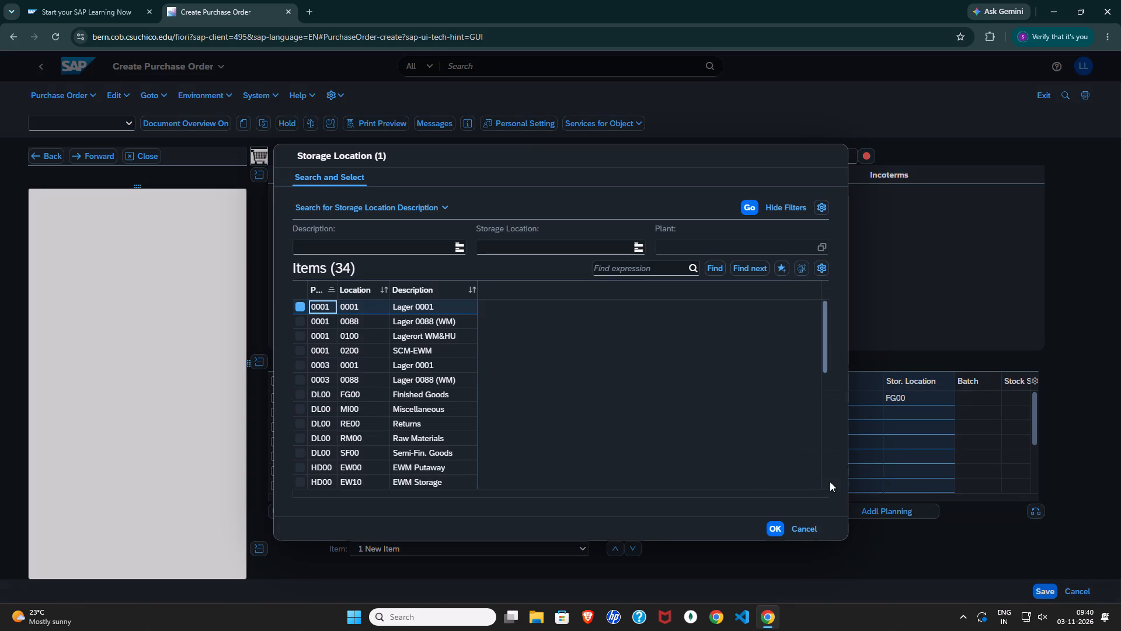
pyautogui.scroll(-19, 391, 419)
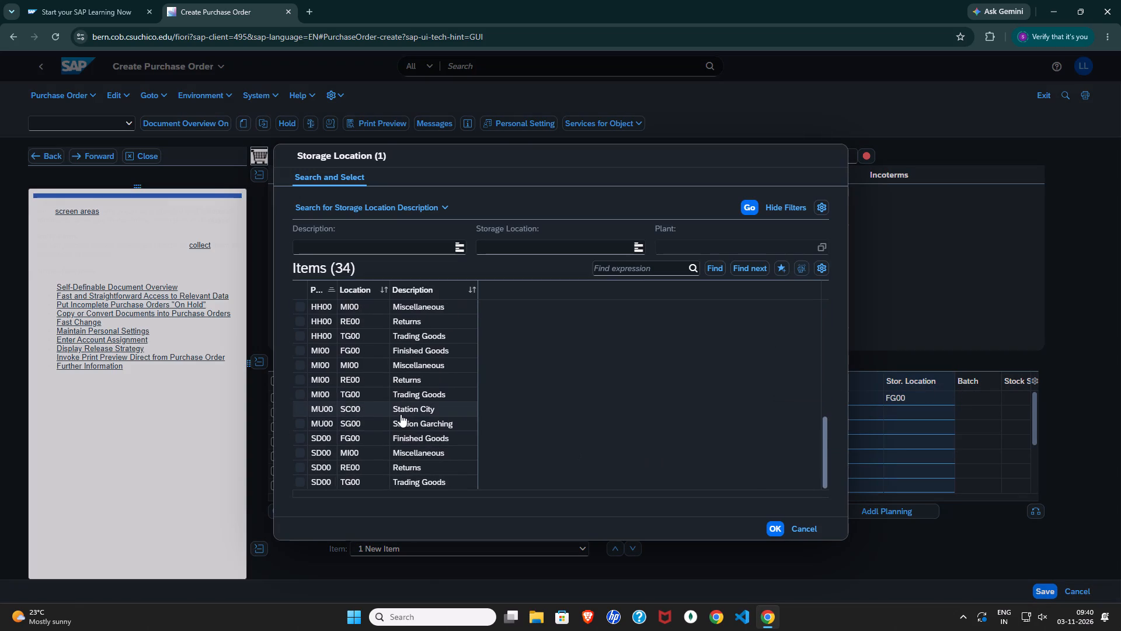
pyautogui.click(360, 440)
pyautogui.click(767, 527)
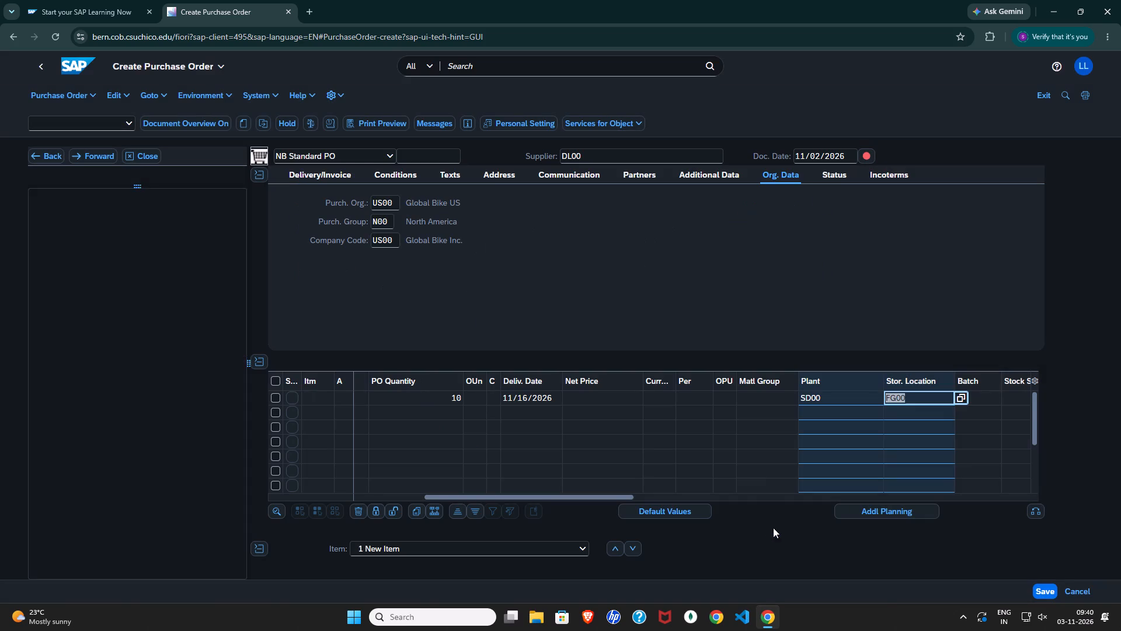
pyautogui.click(812, 267)
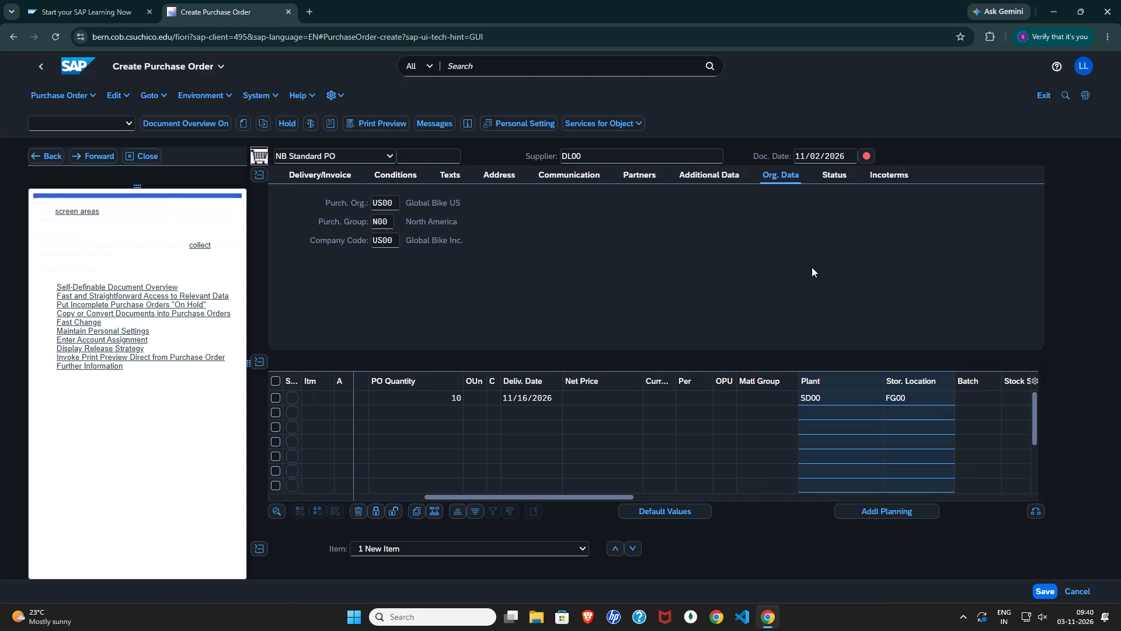
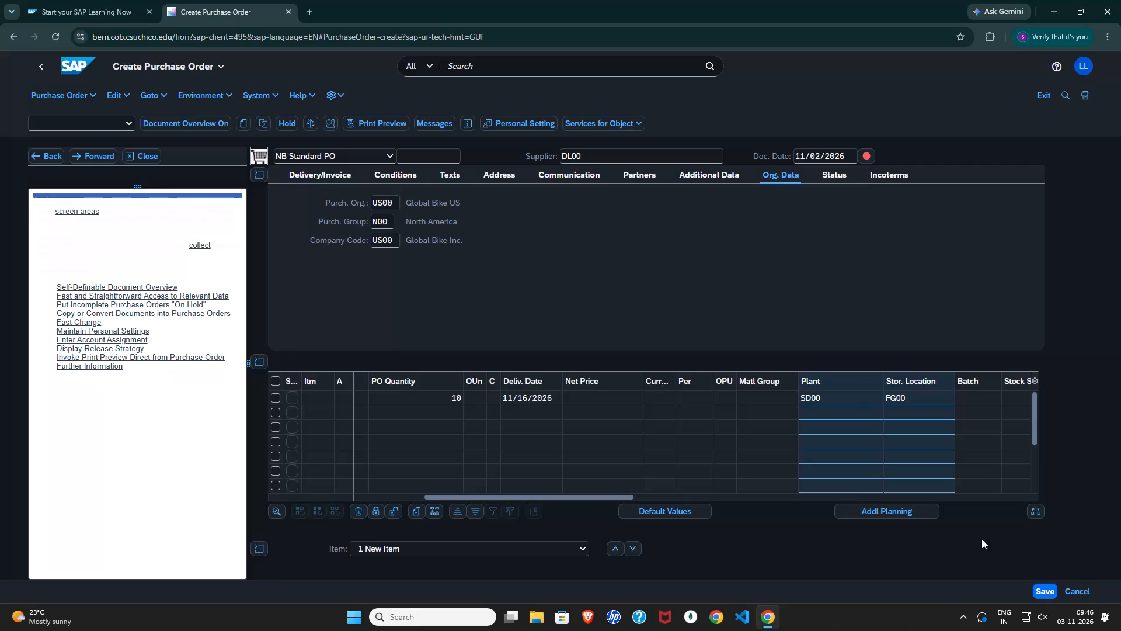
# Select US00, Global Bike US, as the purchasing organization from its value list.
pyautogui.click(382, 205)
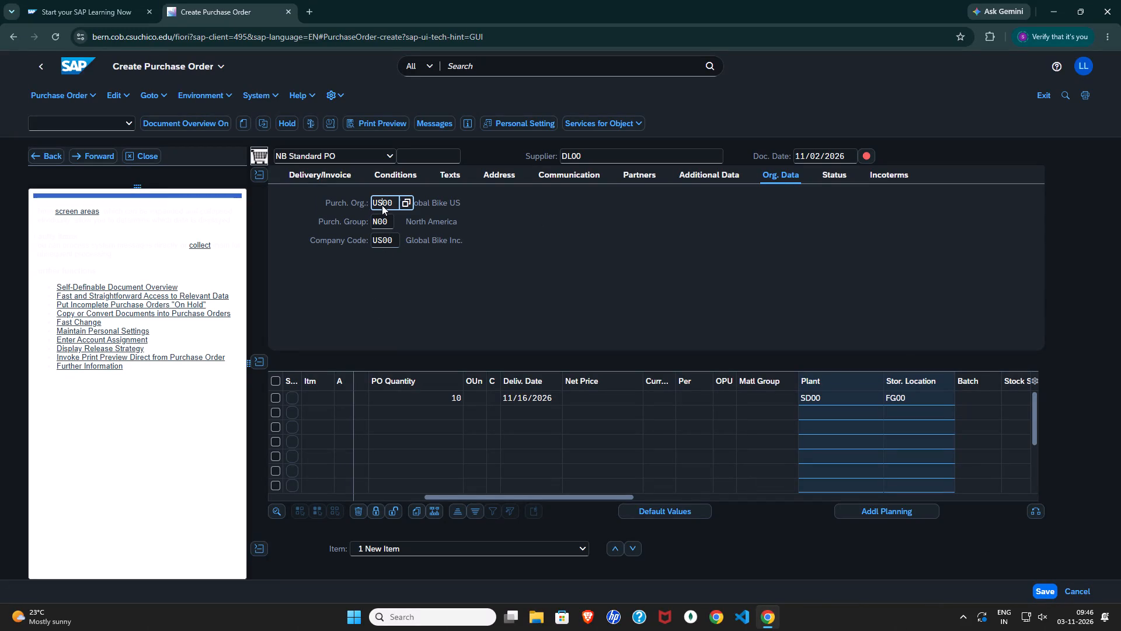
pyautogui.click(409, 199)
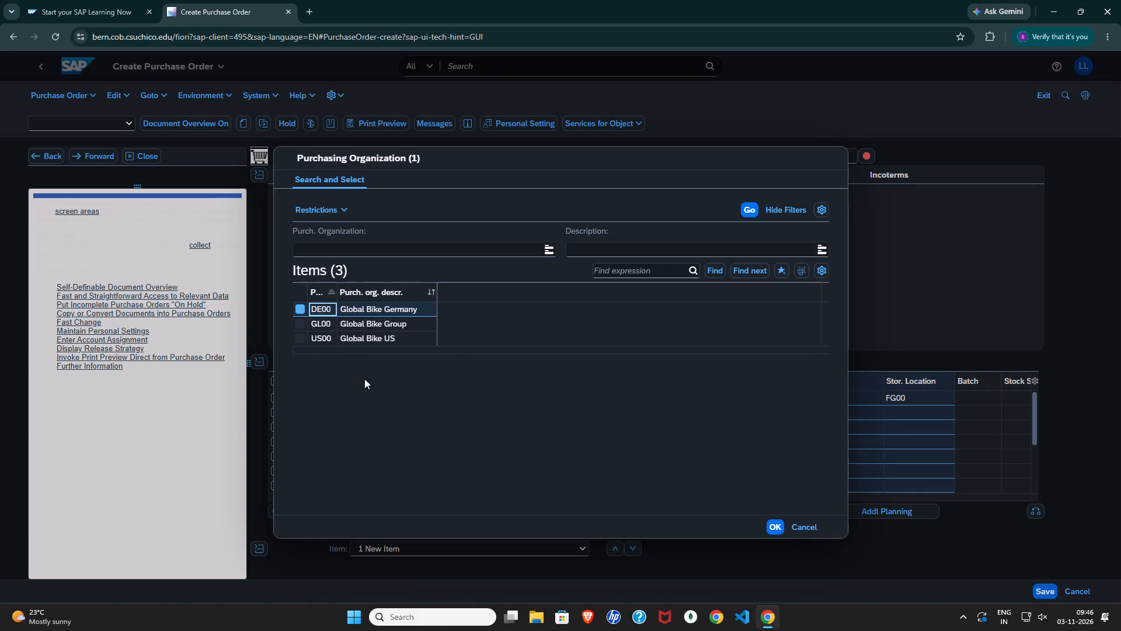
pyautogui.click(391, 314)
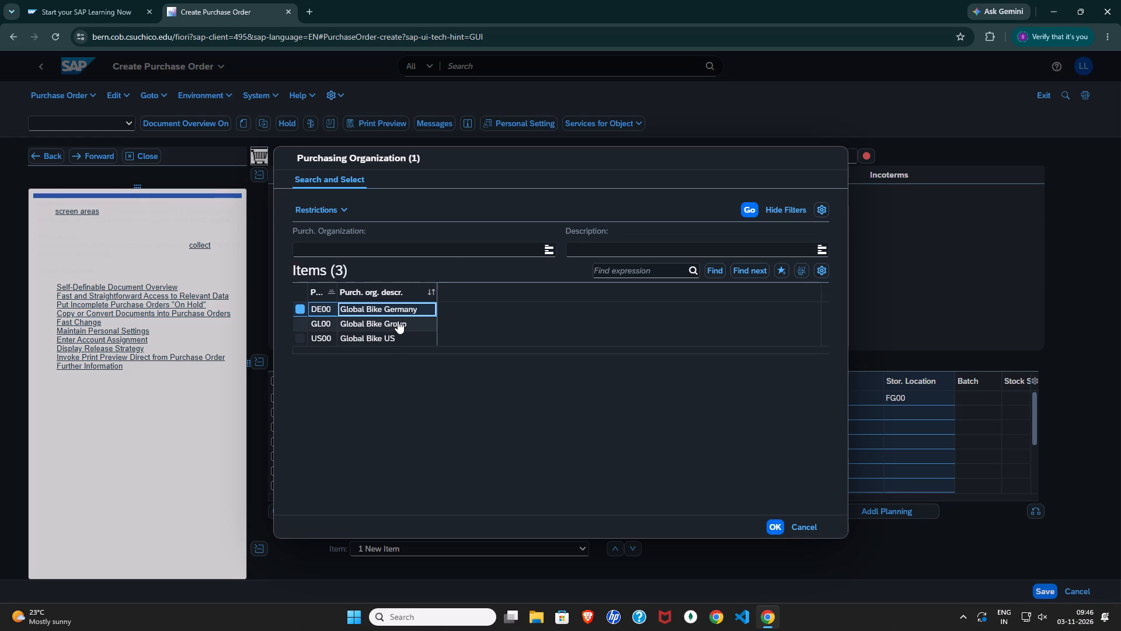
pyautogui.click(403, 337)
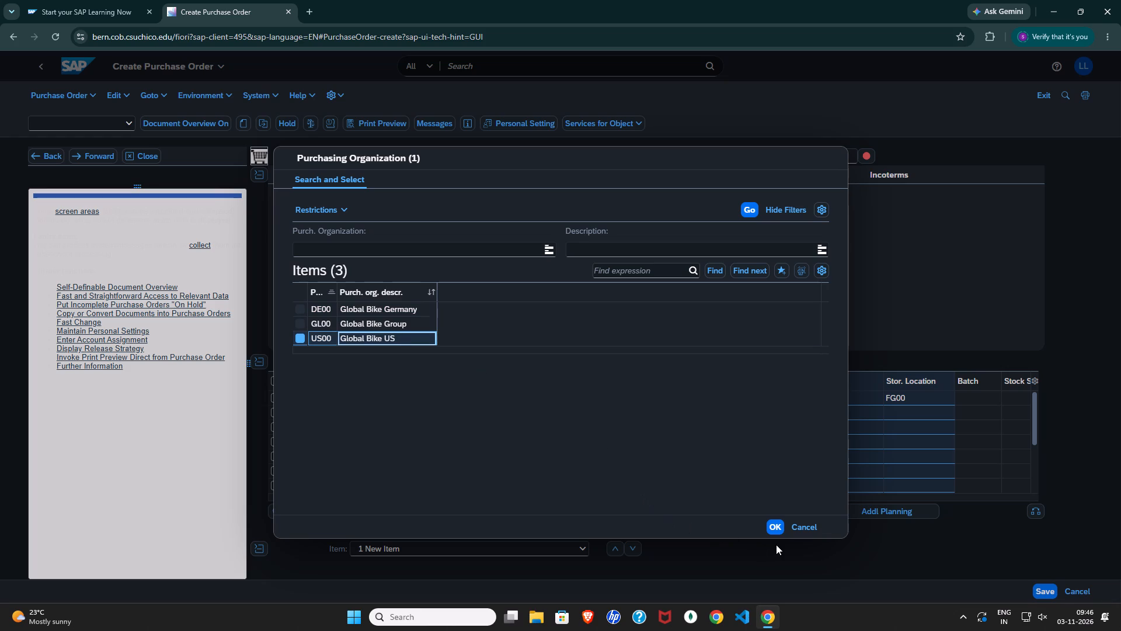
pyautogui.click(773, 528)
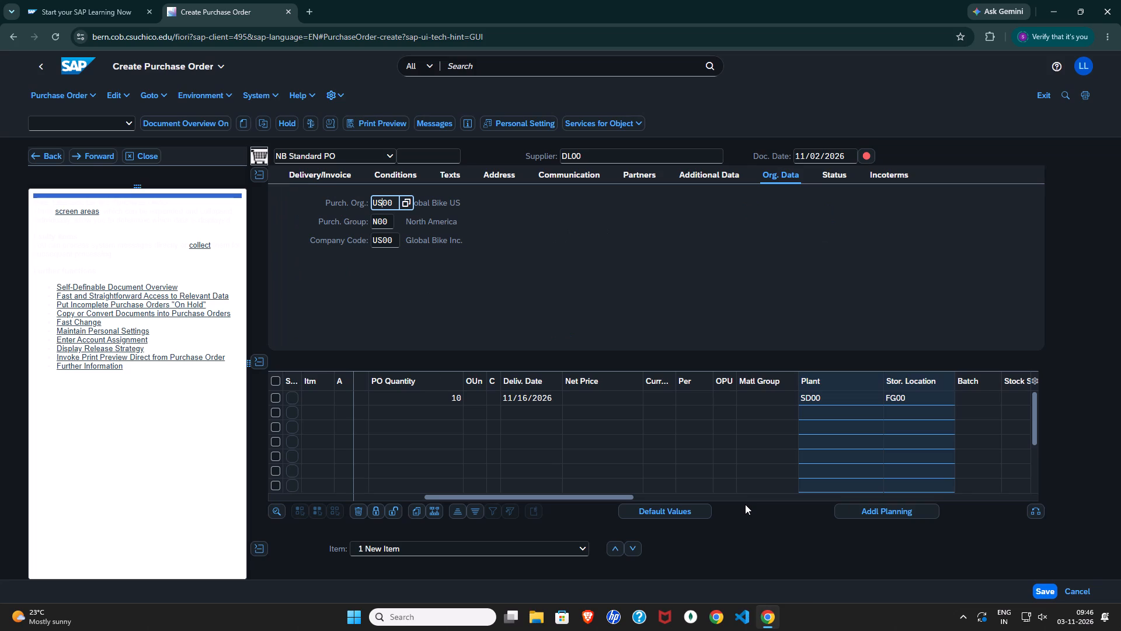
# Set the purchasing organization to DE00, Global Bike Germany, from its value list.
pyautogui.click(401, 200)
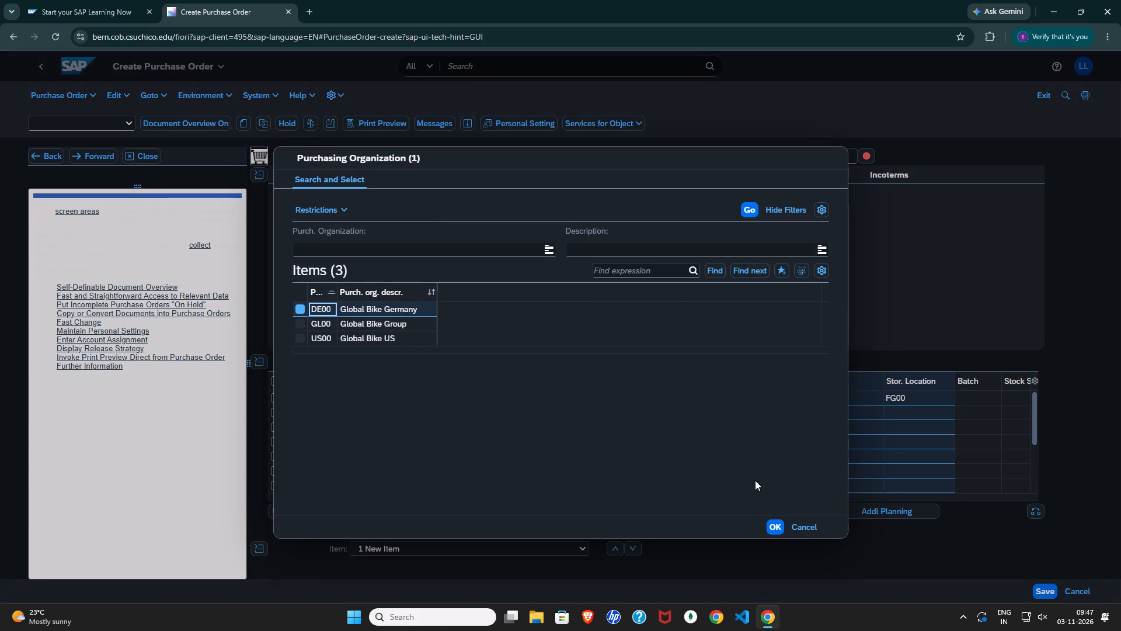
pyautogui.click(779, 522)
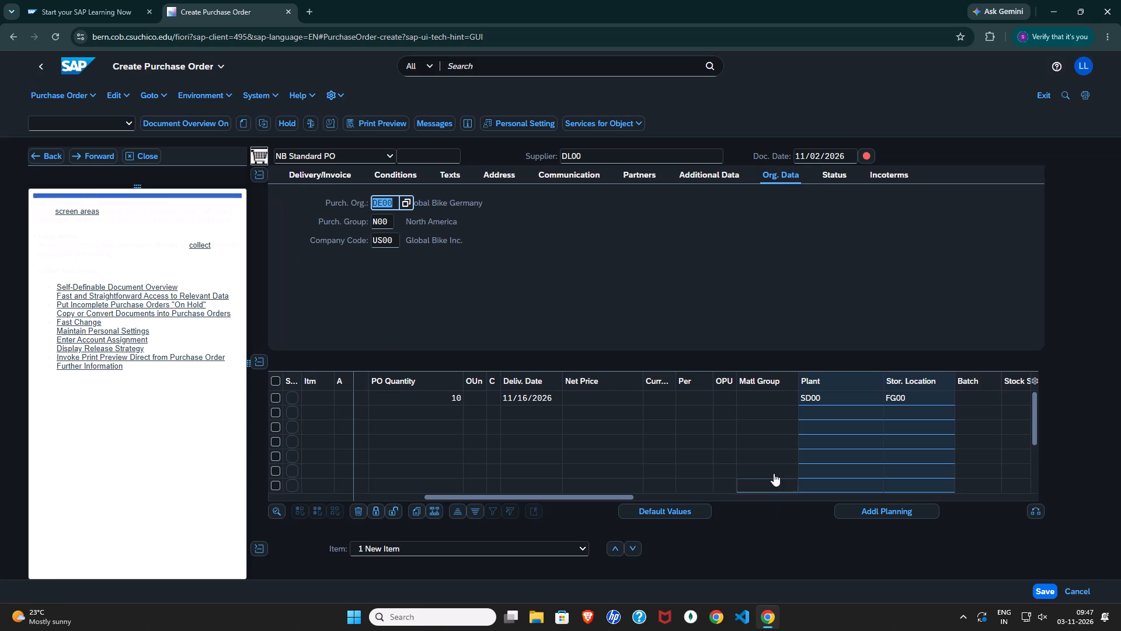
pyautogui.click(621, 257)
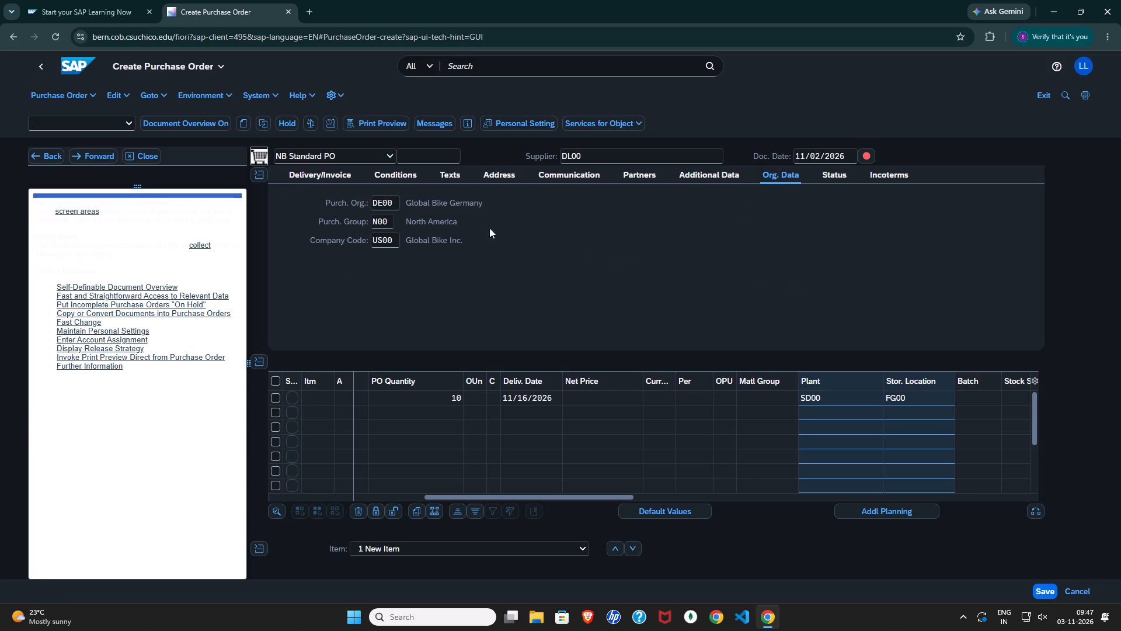
# Set the purchasing organization to US00, Global Bike US, from its value list.
pyautogui.click(393, 203)
pyautogui.click(408, 197)
pyautogui.click(404, 332)
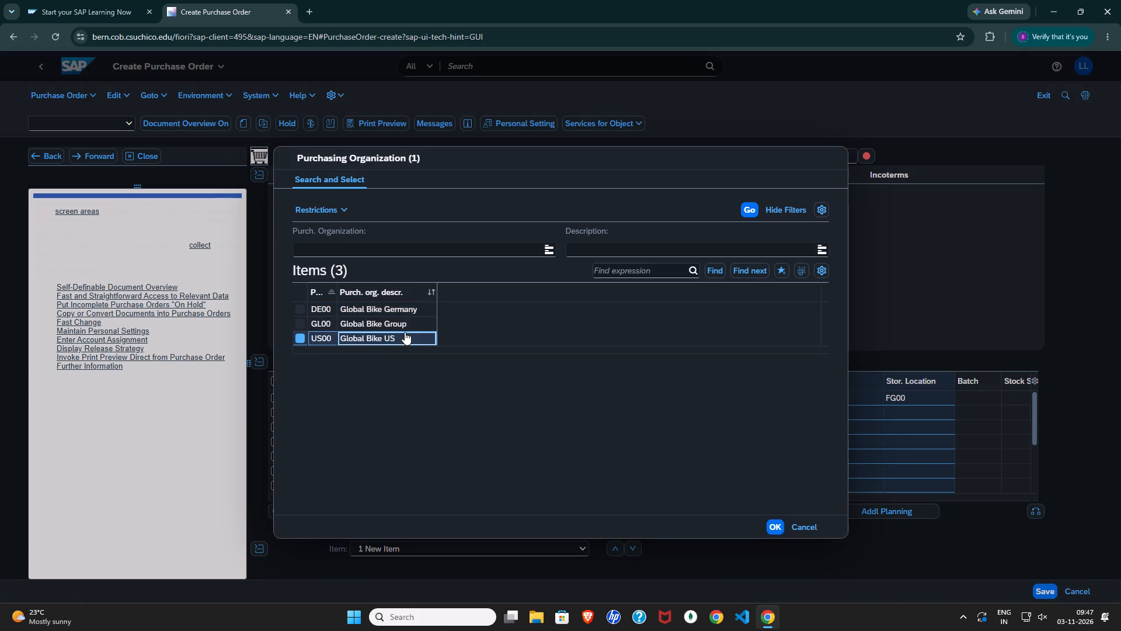
pyautogui.click(314, 335)
pyautogui.click(389, 353)
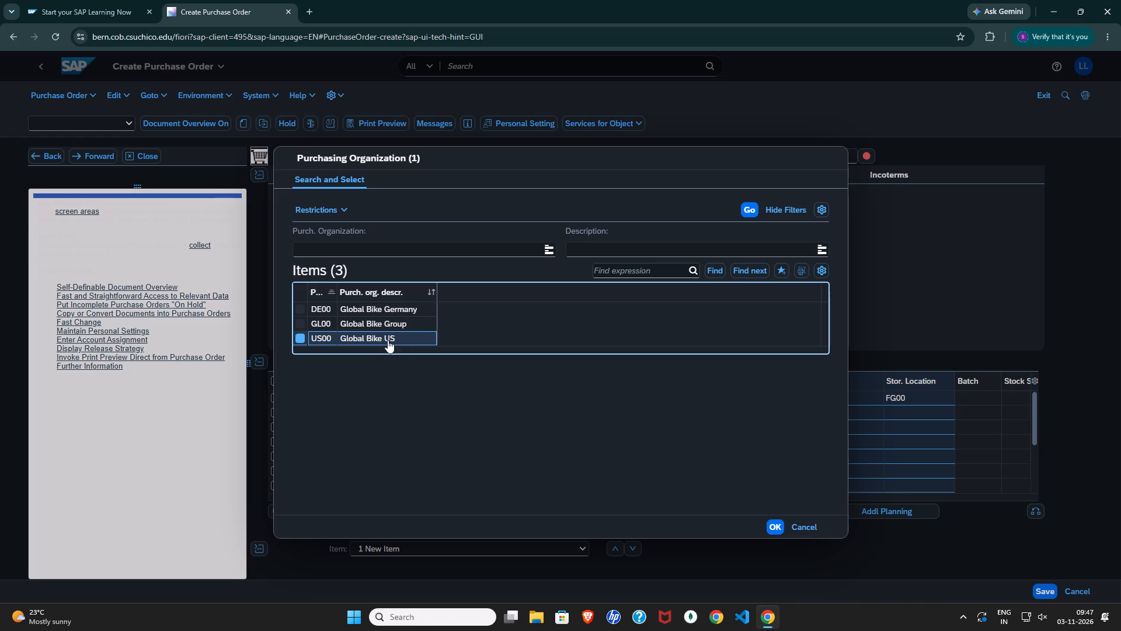
pyautogui.click(419, 338)
pyautogui.click(777, 527)
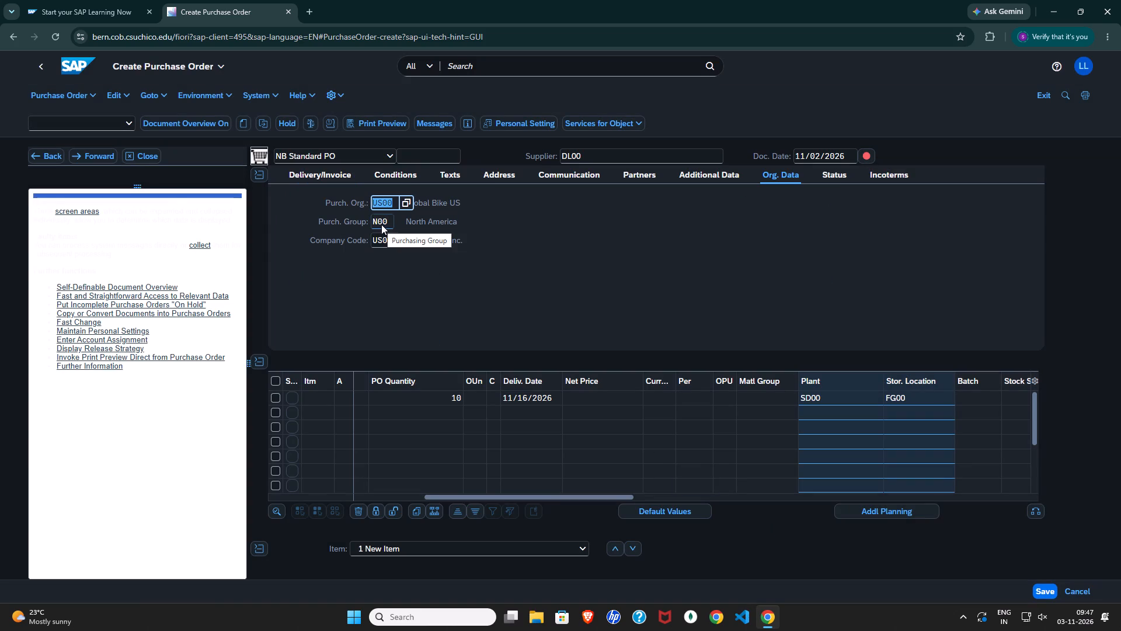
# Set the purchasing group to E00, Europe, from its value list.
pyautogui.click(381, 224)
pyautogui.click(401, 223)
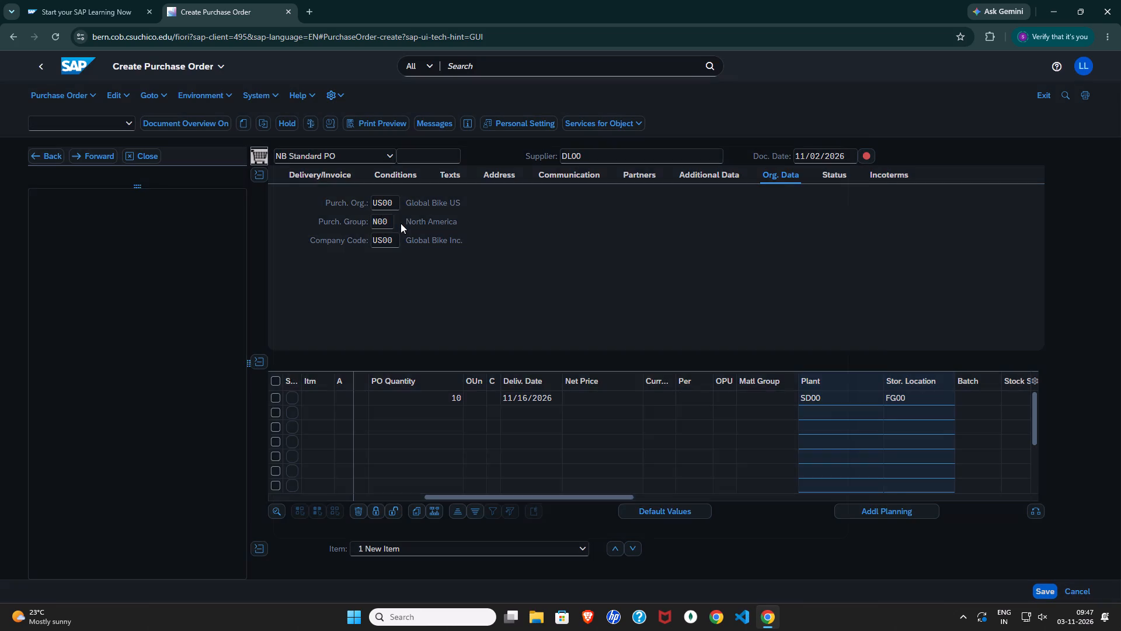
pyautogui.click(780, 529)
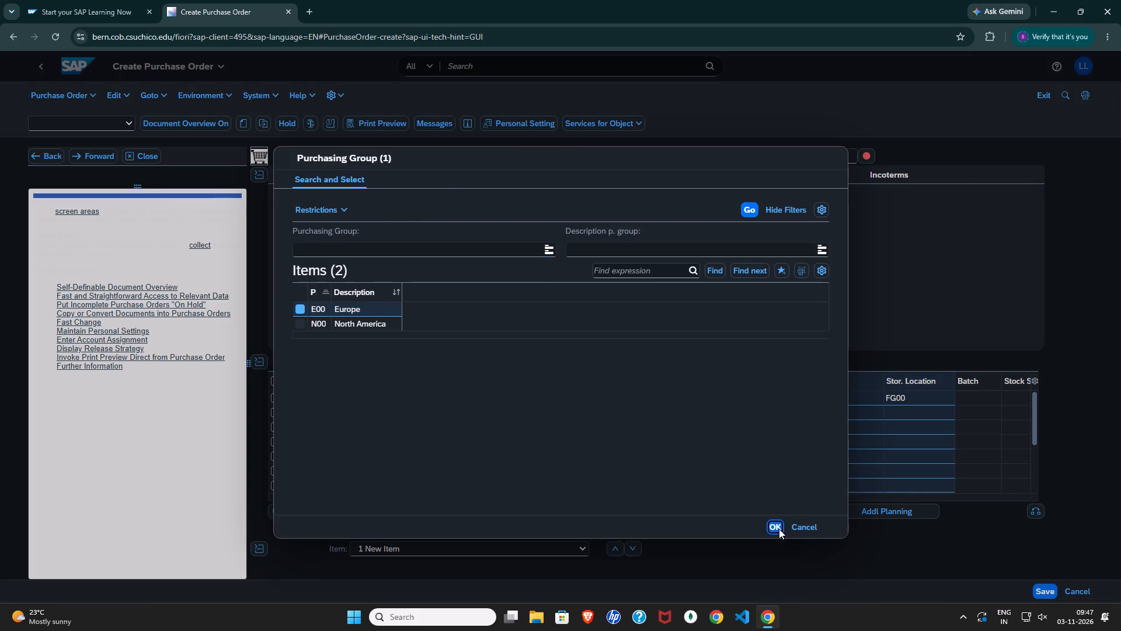
# Set the purchasing group to N00, North America, from its value list.
pyautogui.click(403, 223)
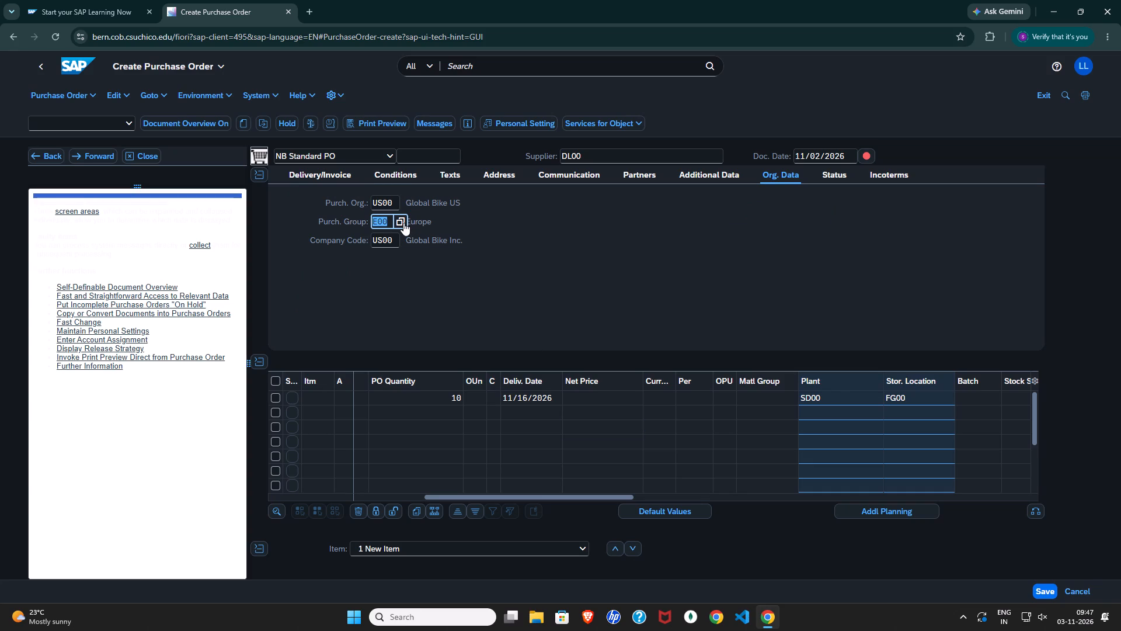
pyautogui.click(382, 320)
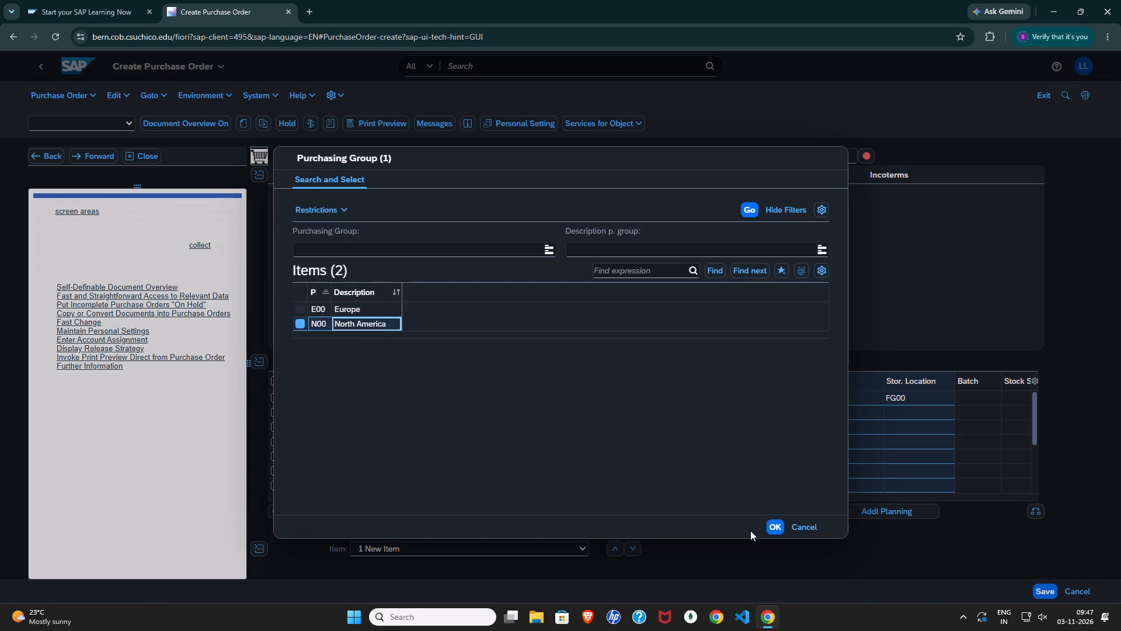
pyautogui.click(778, 525)
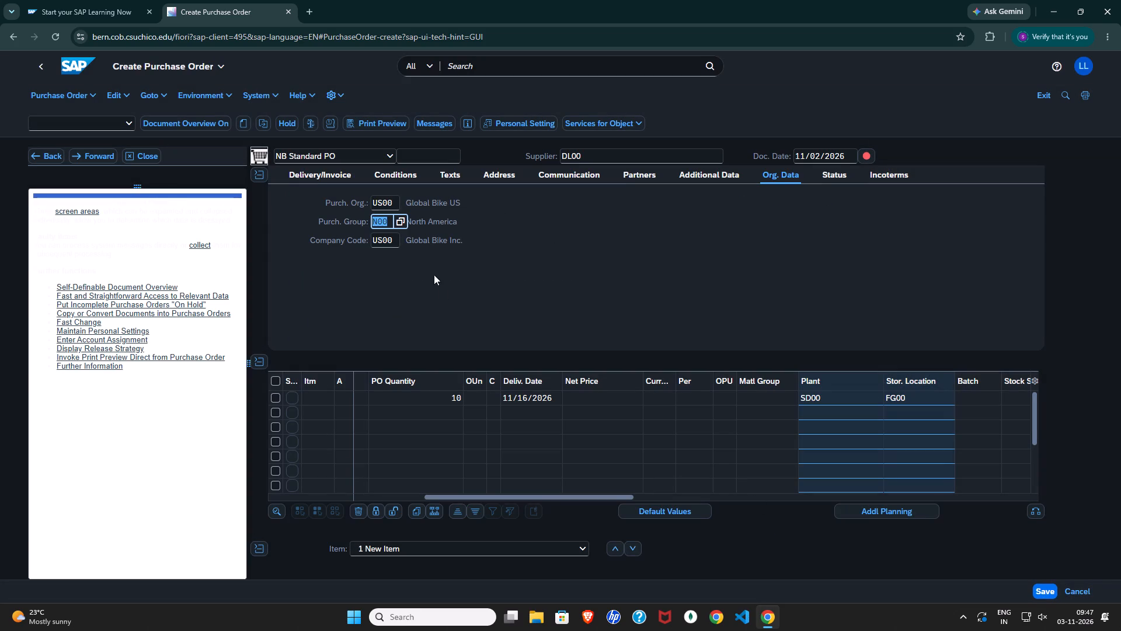
pyautogui.click(441, 293)
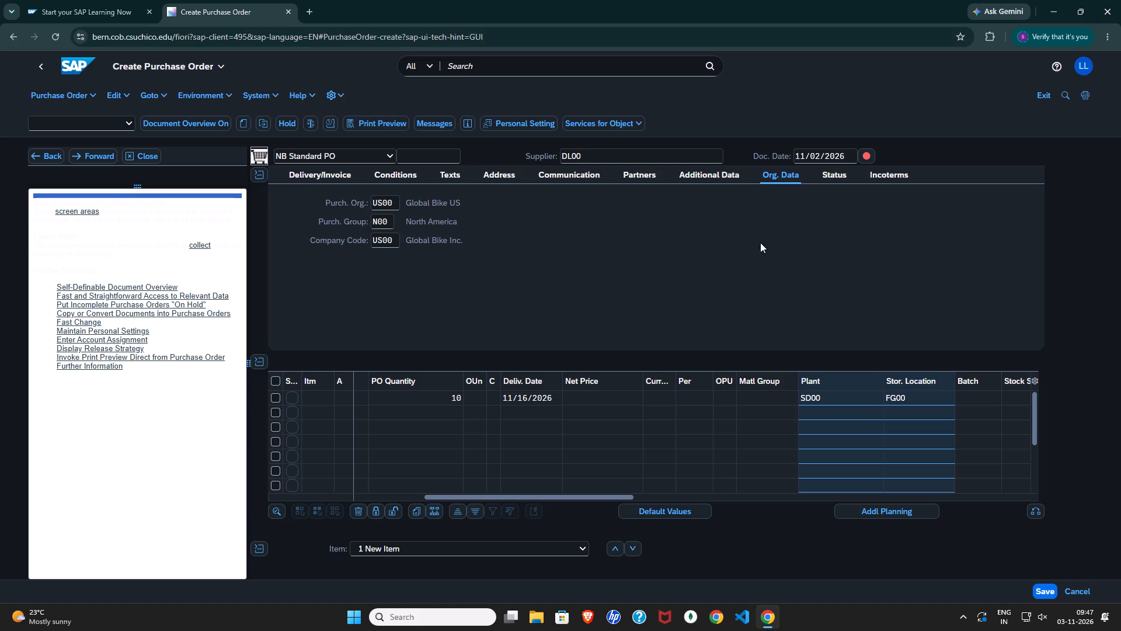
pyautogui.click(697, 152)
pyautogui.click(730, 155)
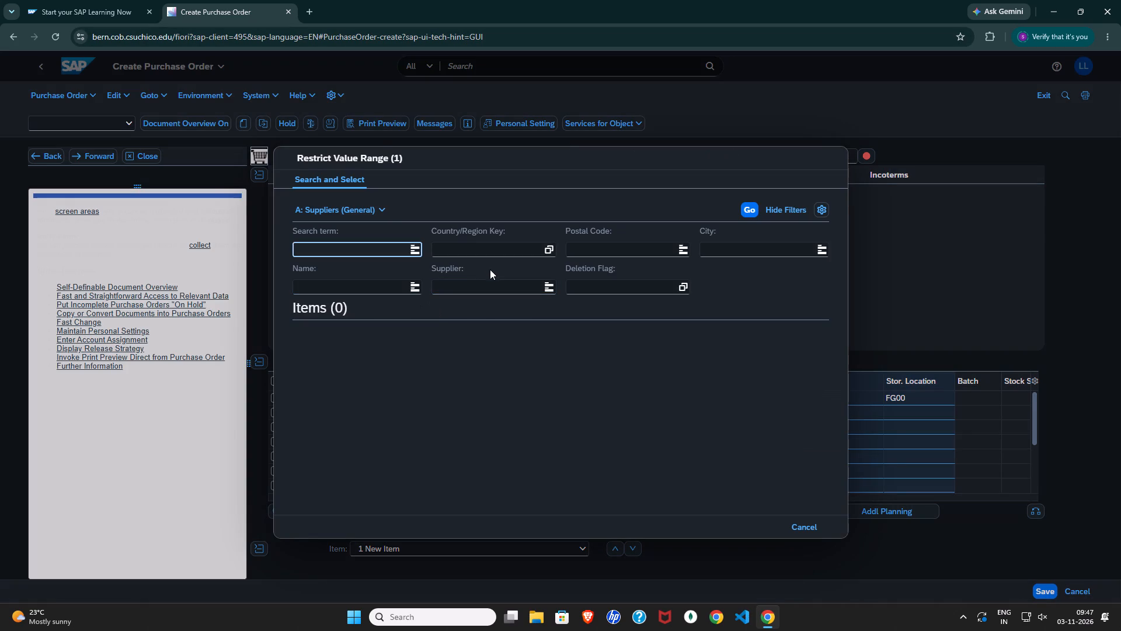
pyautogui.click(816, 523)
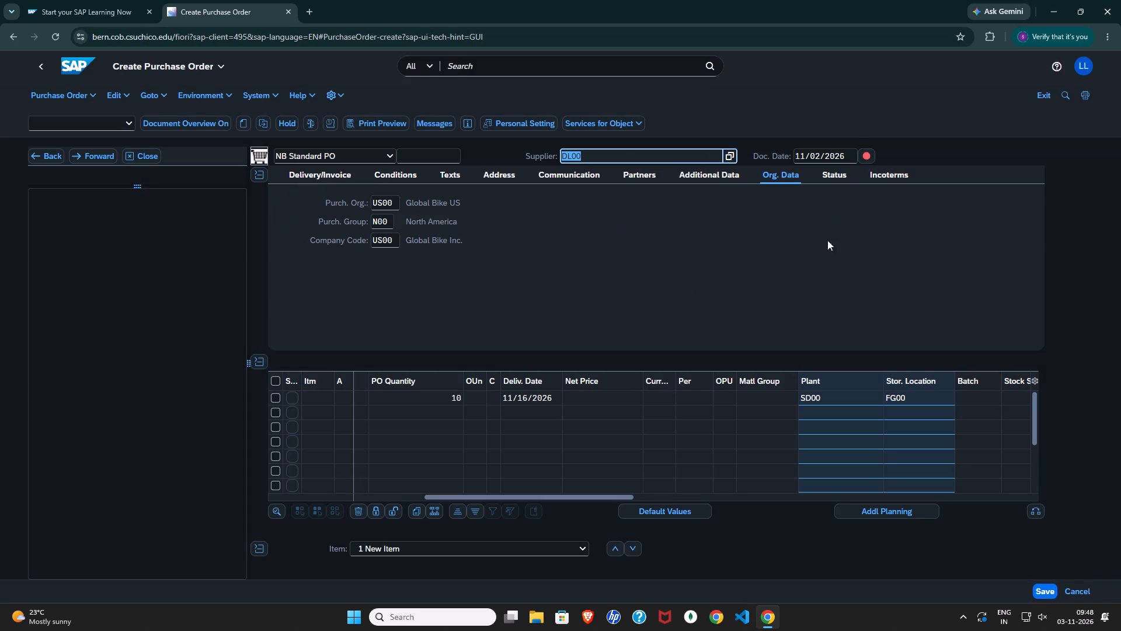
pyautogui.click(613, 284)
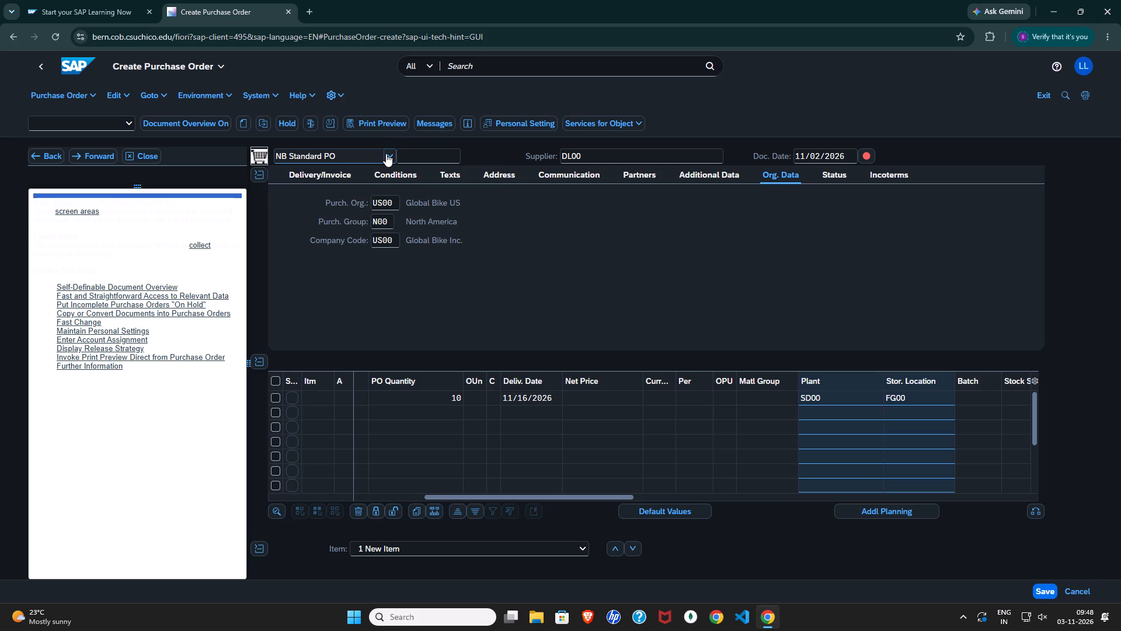
# Change the purchase order's document type to UB, Stock Transp. Order.
pyautogui.click(387, 154)
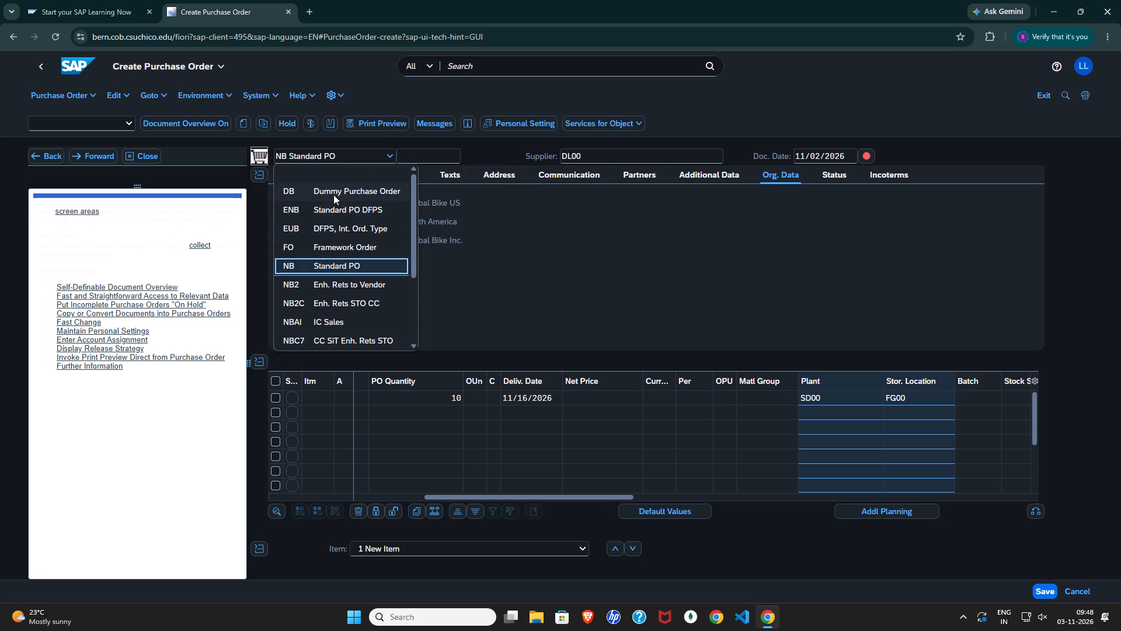
pyautogui.scroll(-3, 344, 219)
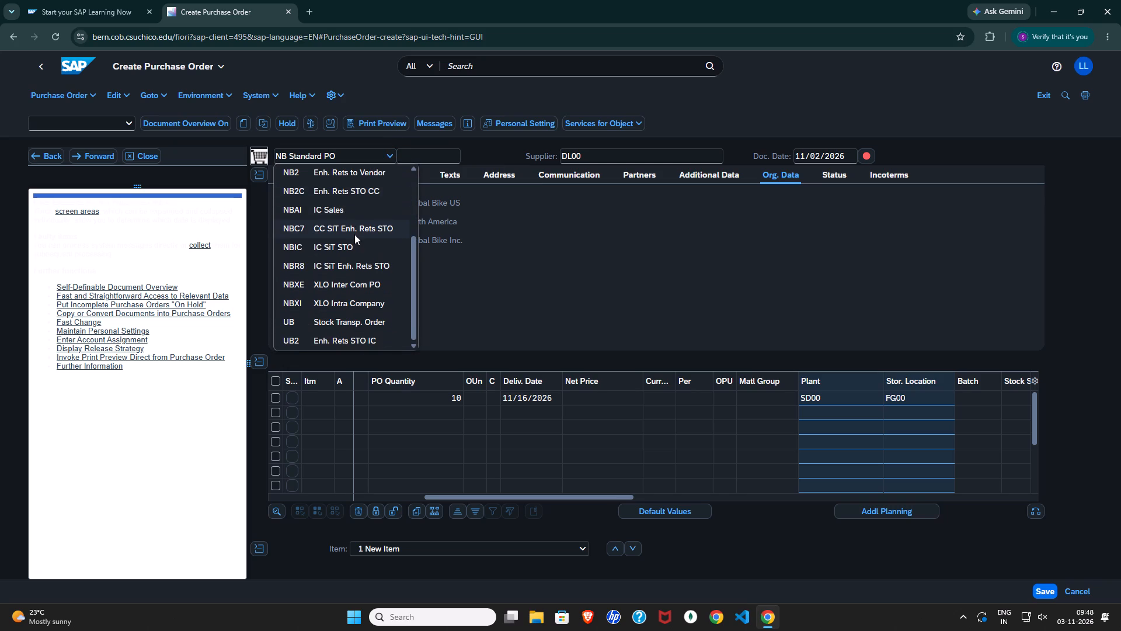
pyautogui.click(358, 329)
pyautogui.click(358, 329)
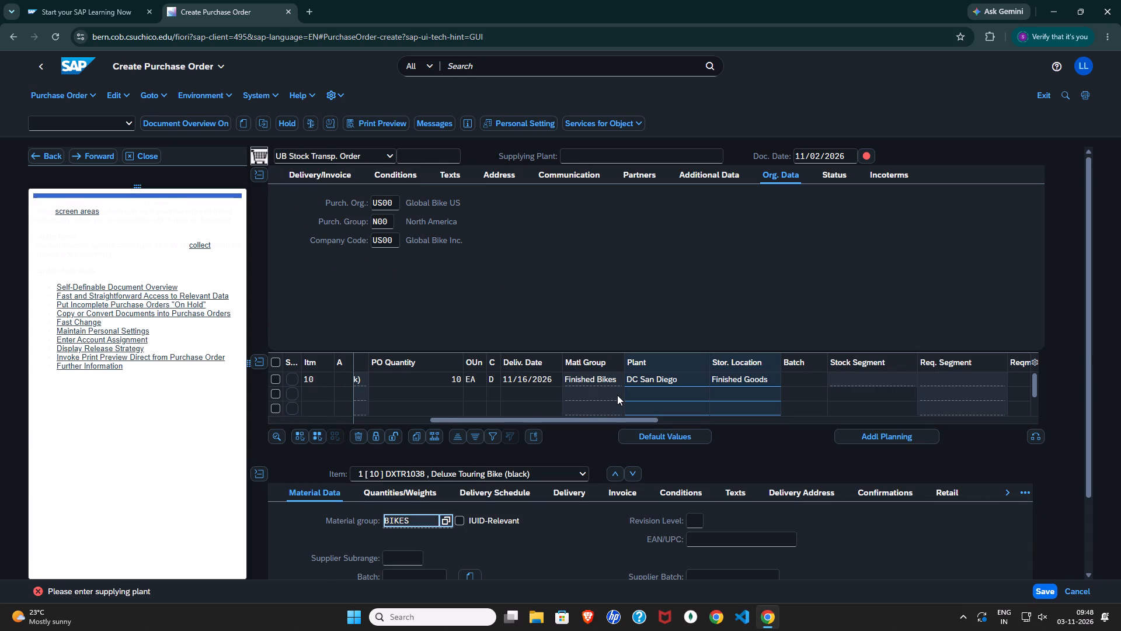
# Set the supplying plant to DL00, Plant Dallas, from the plant value list.
pyautogui.click(616, 156)
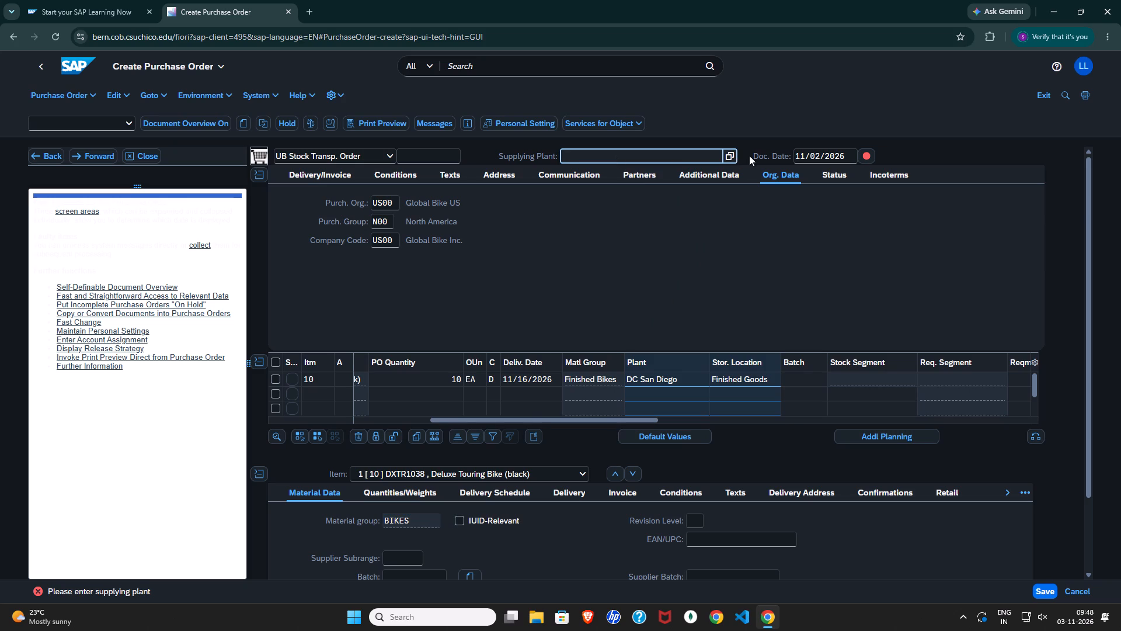
pyautogui.click(731, 155)
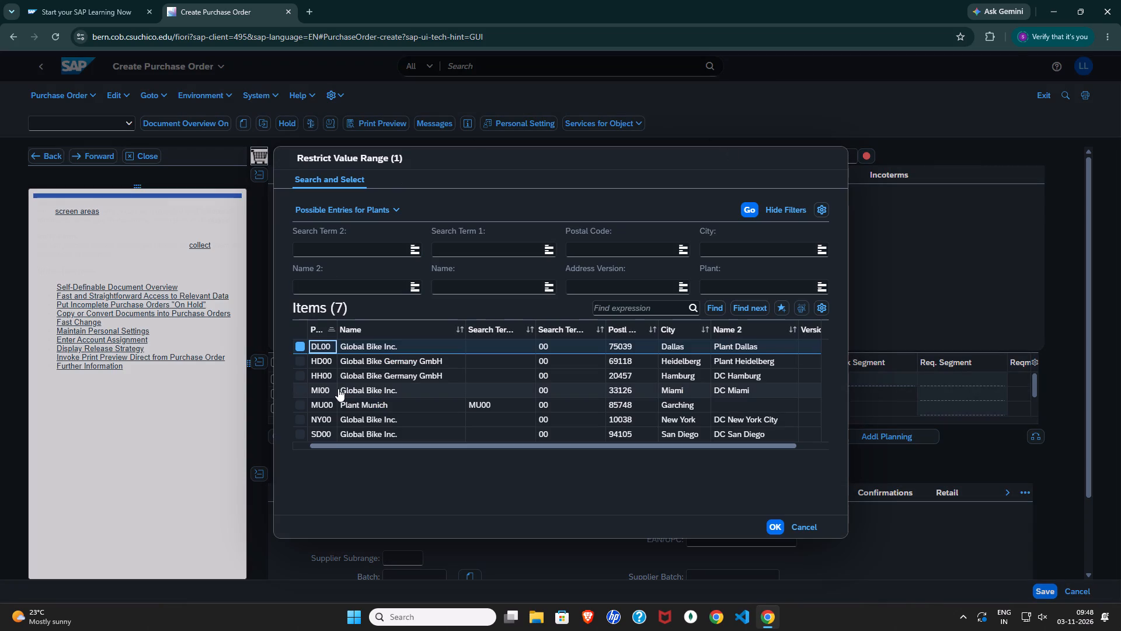
pyautogui.click(476, 348)
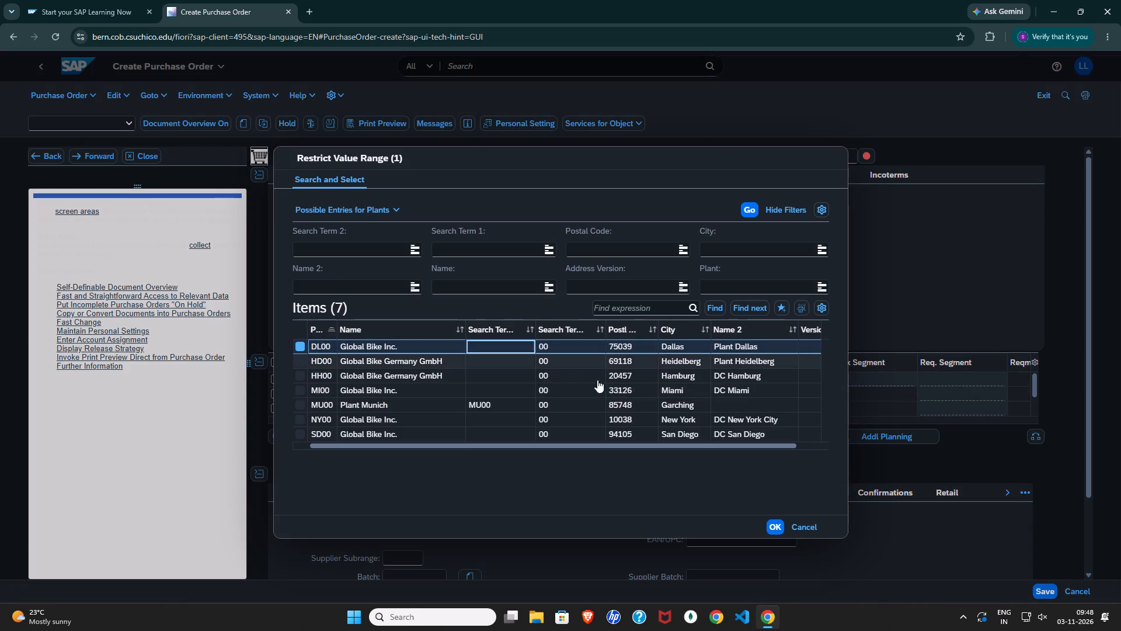
pyautogui.click(779, 531)
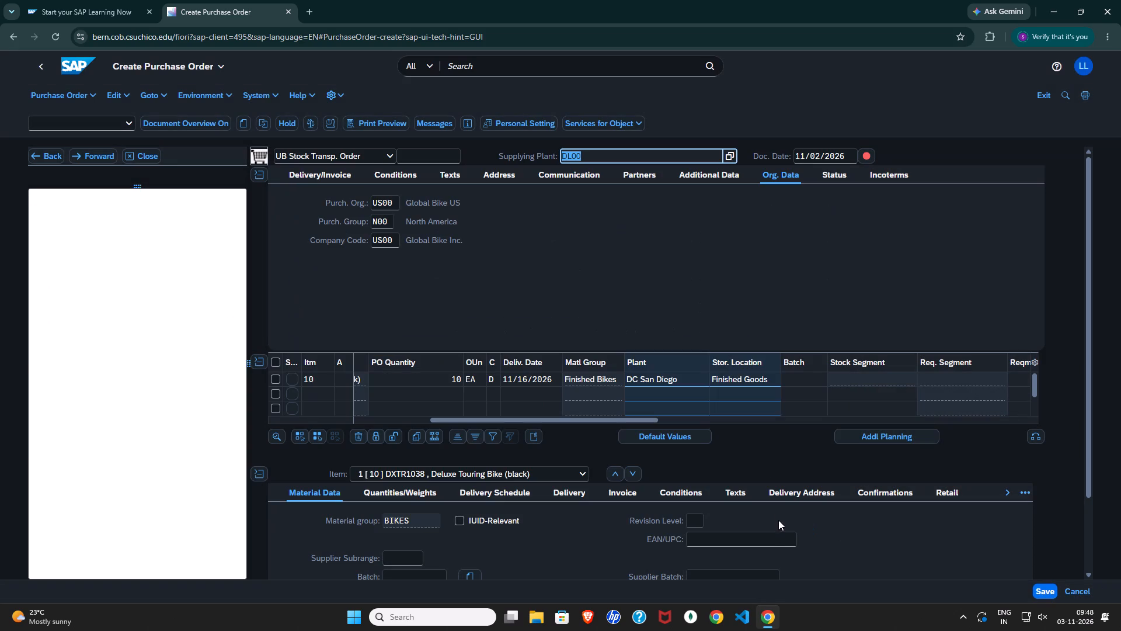
pyautogui.click(594, 264)
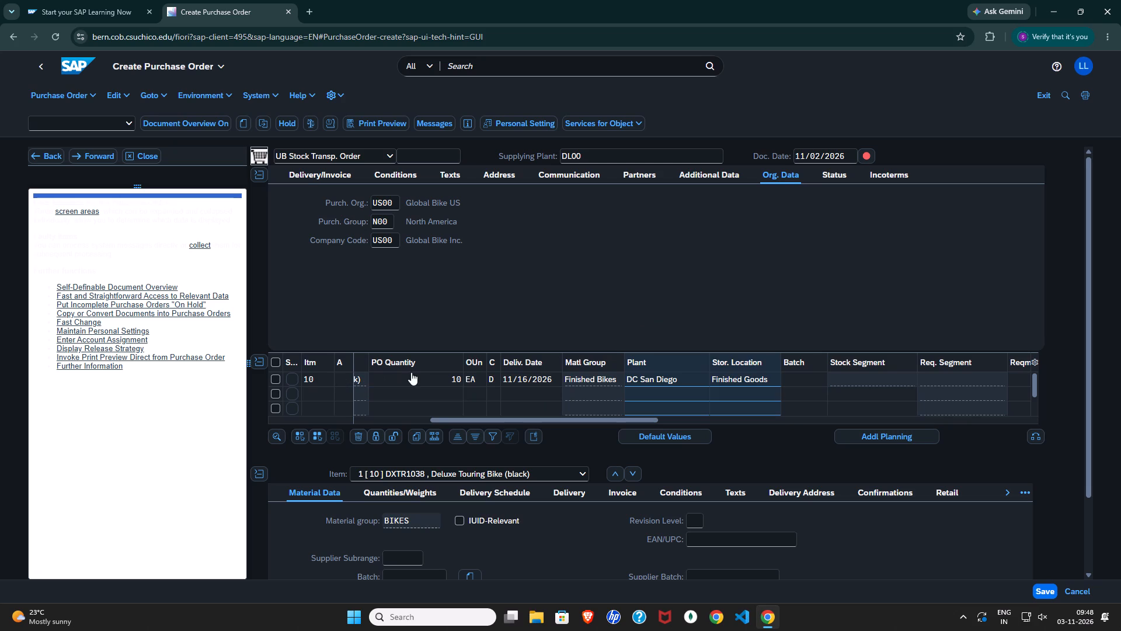
# Check the short text, item number, status and order unit of item 10 in the item overview.
pyautogui.click(356, 380)
pyautogui.click(411, 258)
pyautogui.click(448, 292)
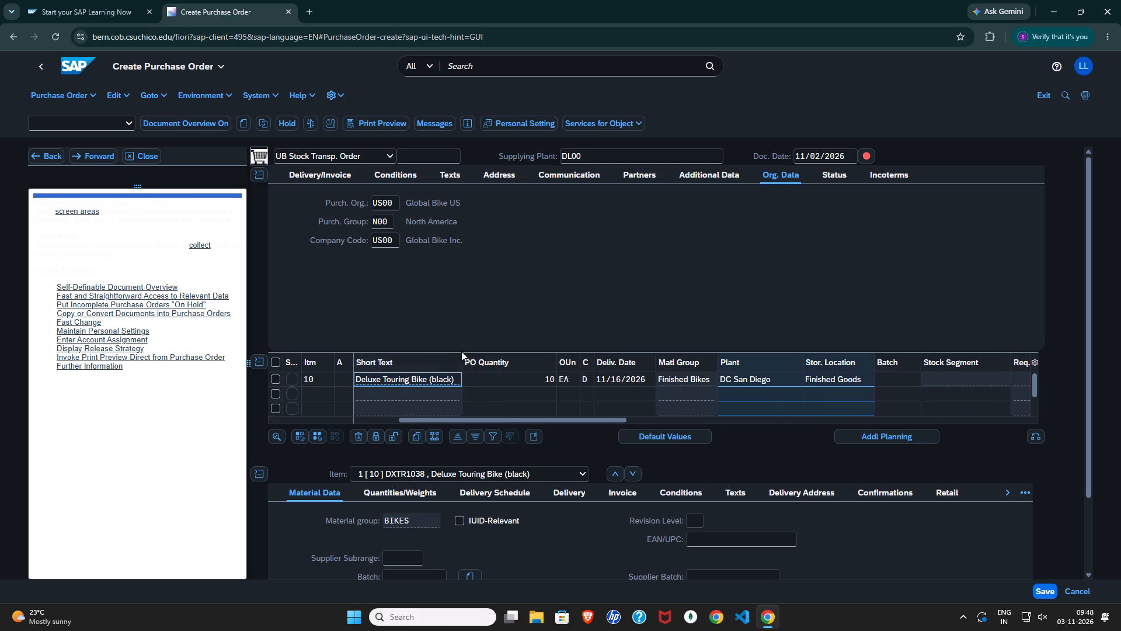
pyautogui.click(318, 380)
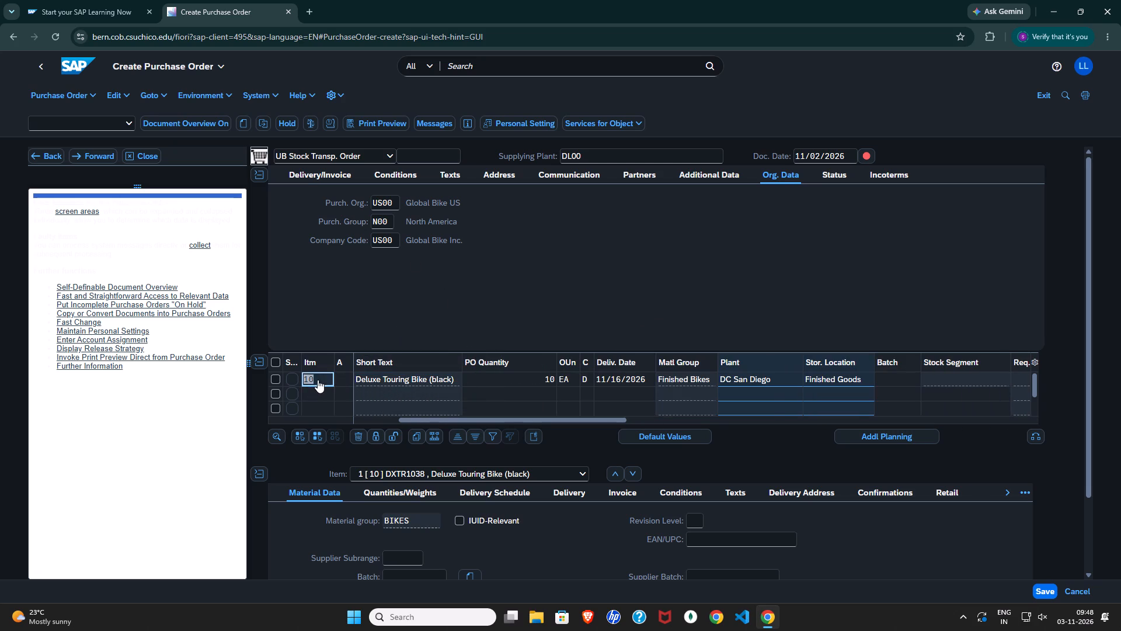
pyautogui.click(295, 381)
pyautogui.click(295, 381)
pyautogui.click(471, 319)
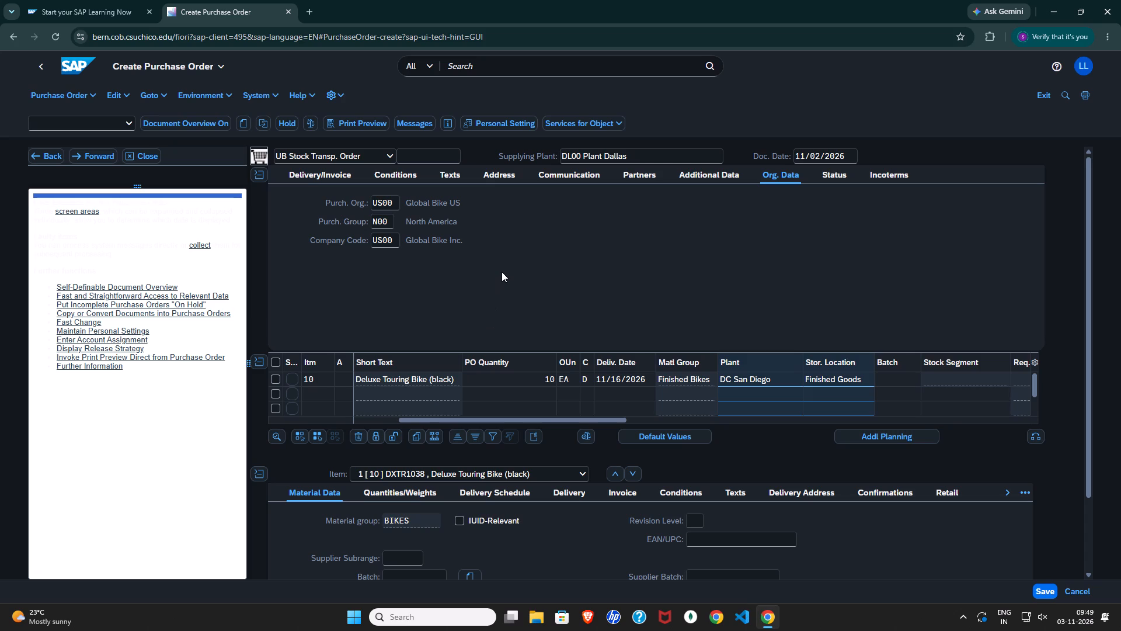
pyautogui.click(571, 380)
pyautogui.click(572, 312)
pyautogui.click(596, 283)
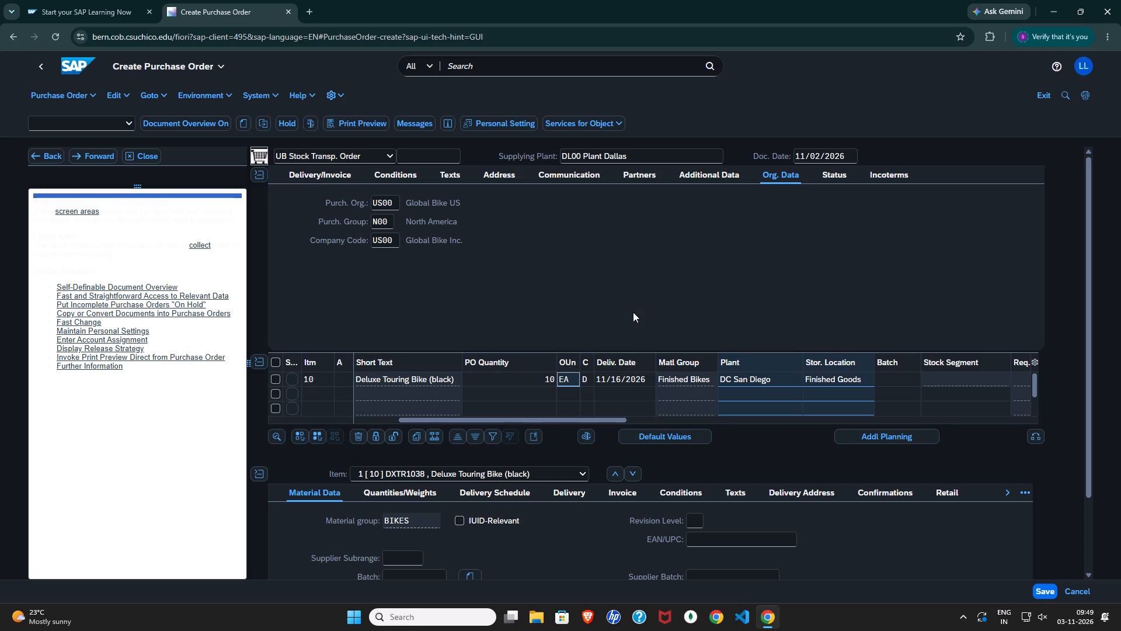
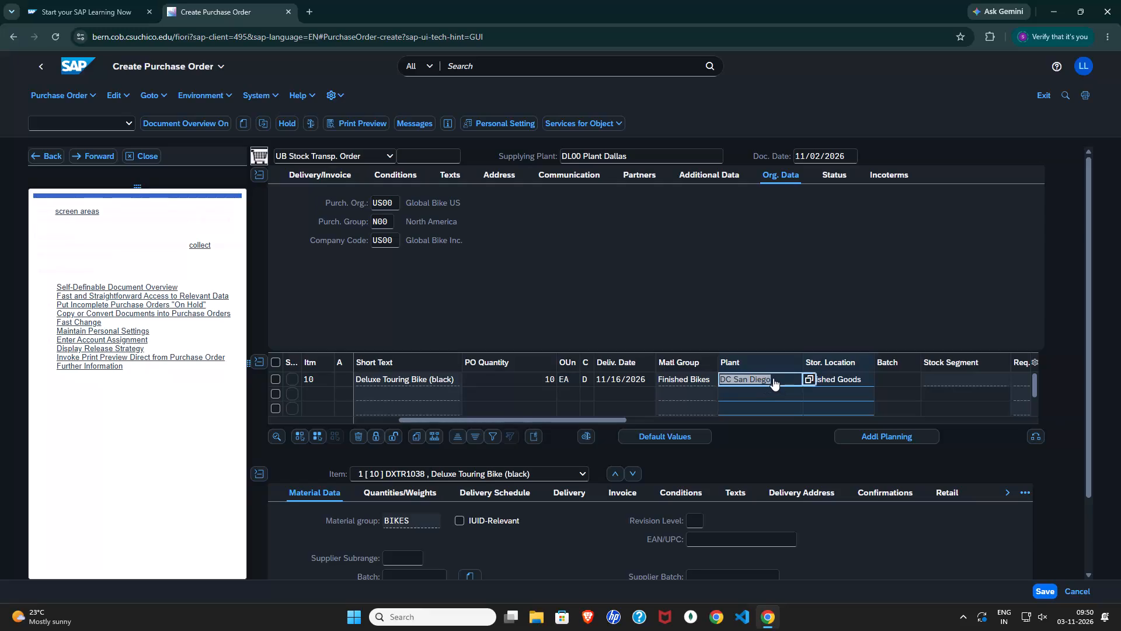
# Set the receiving plant of item 10 to SD00, DC San Diego, from the plant value list.
pyautogui.click(807, 380)
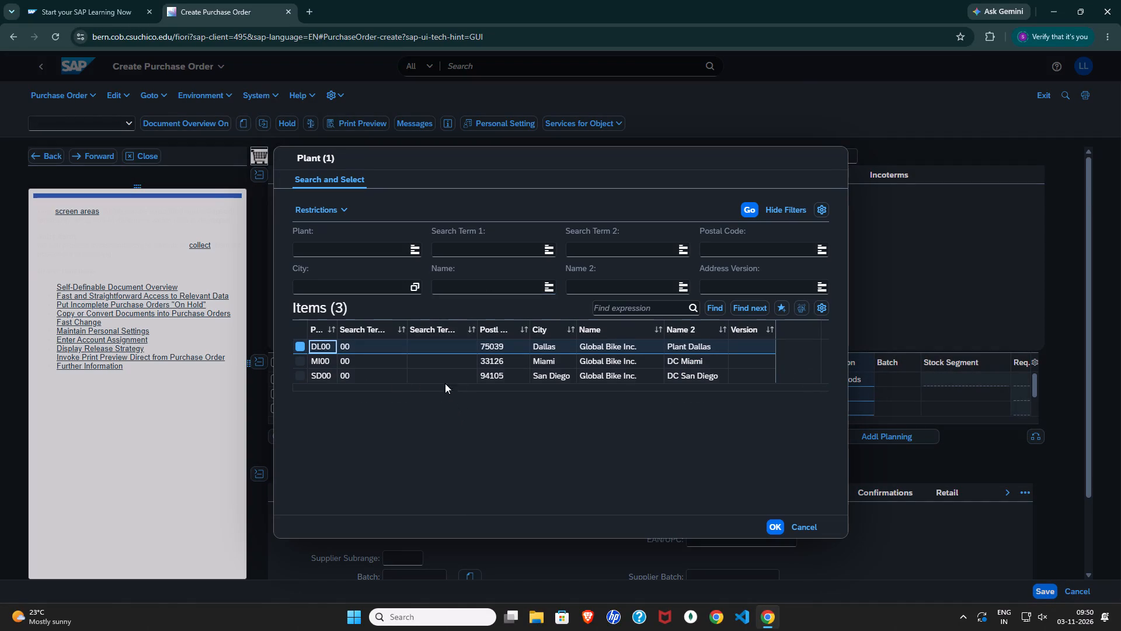
pyautogui.click(302, 371)
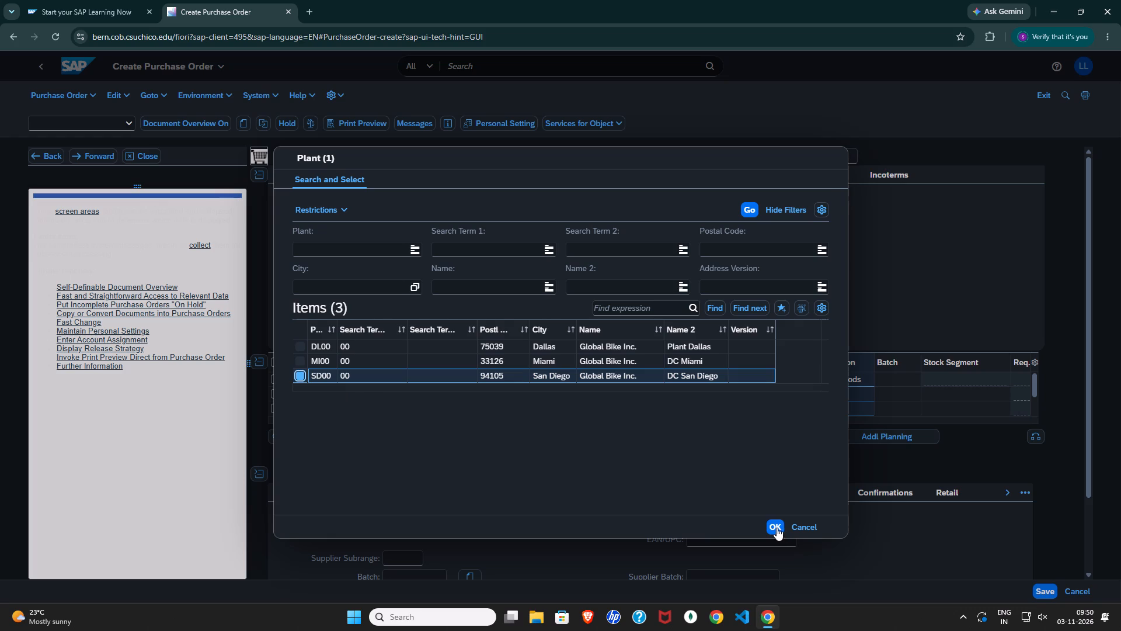
pyautogui.click(774, 526)
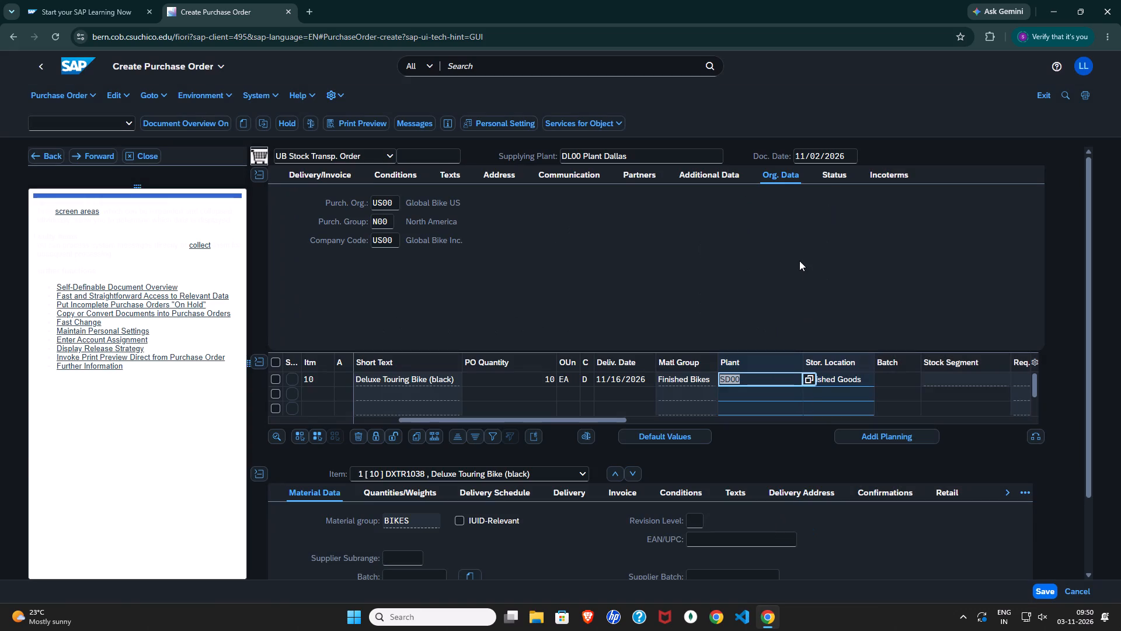
pyautogui.click(798, 256)
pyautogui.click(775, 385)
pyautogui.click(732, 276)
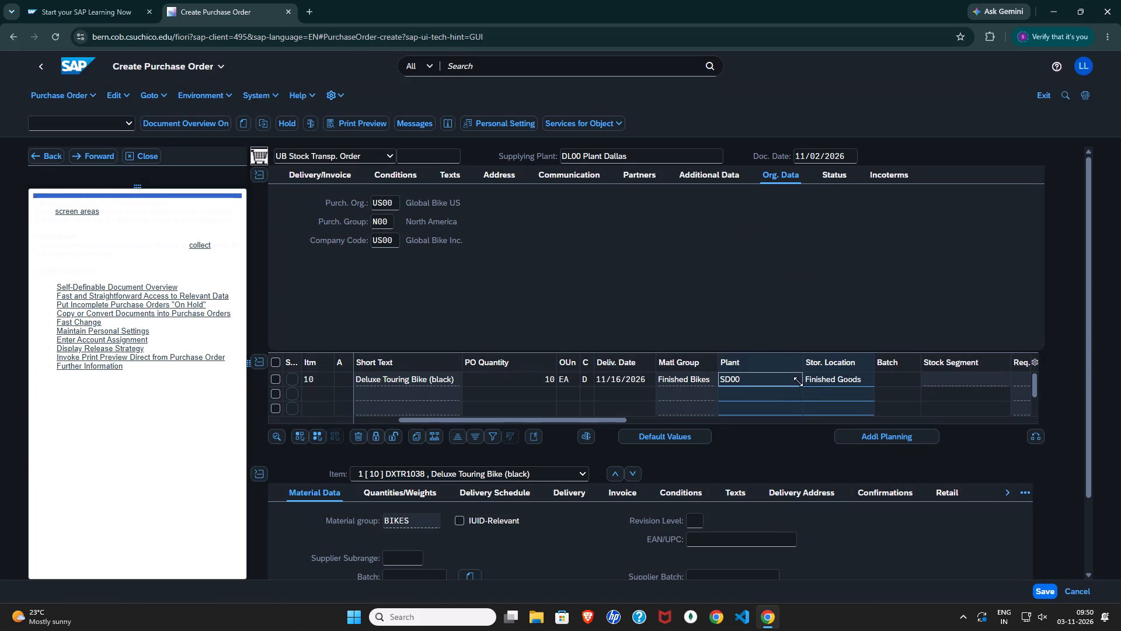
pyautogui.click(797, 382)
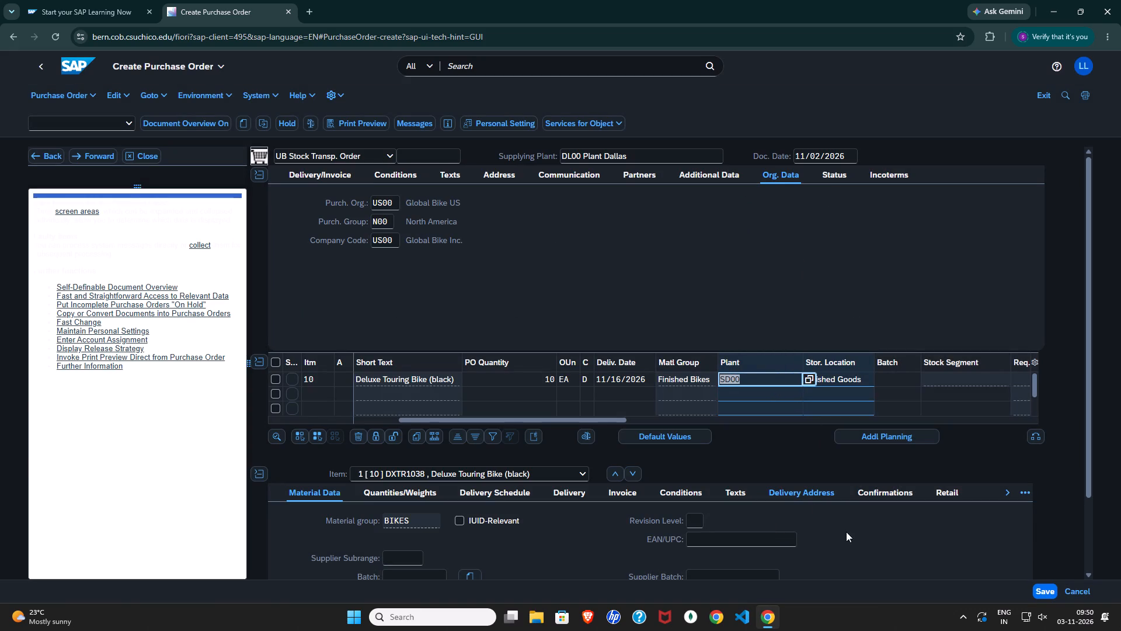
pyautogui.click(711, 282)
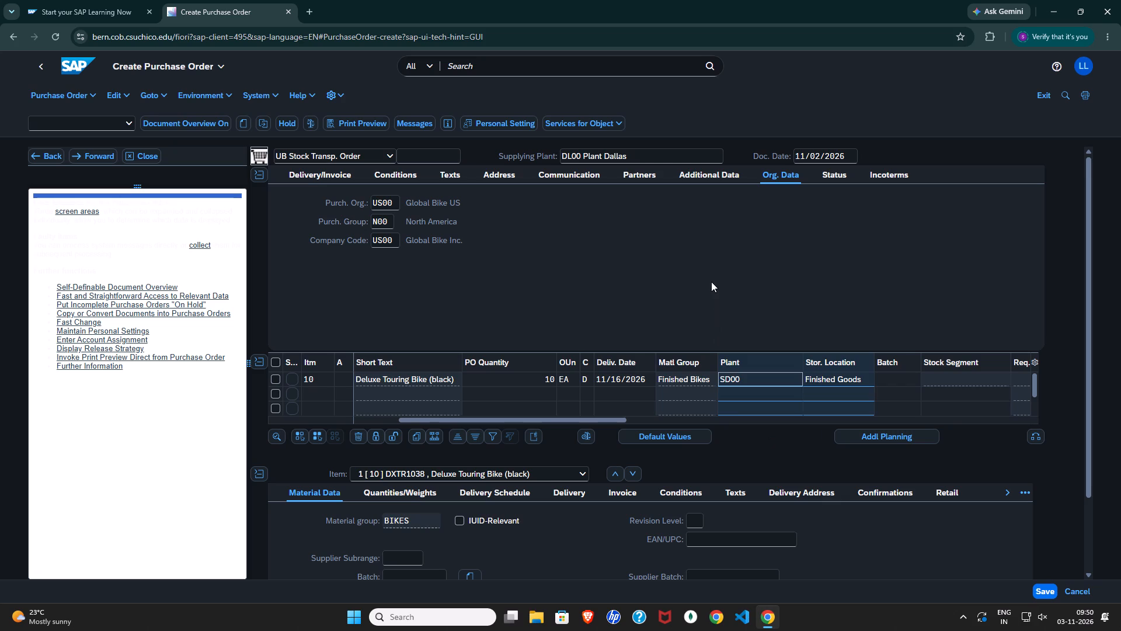
# Reselect SD00, DC San Diego, from the value list as the plant for item 10.
pyautogui.click(793, 376)
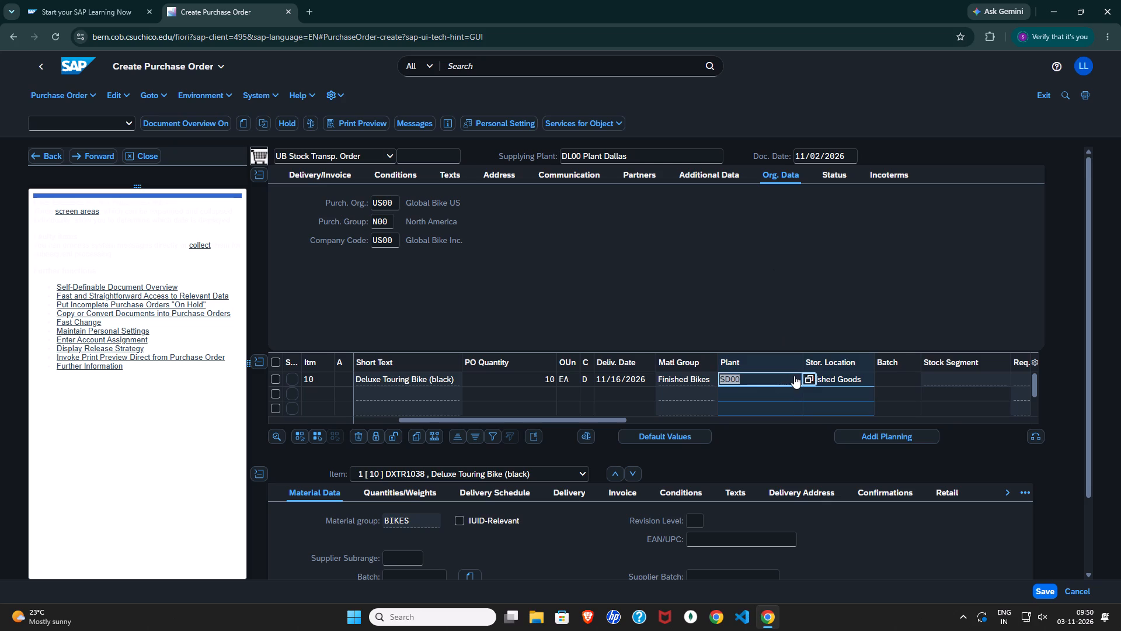
pyautogui.click(809, 377)
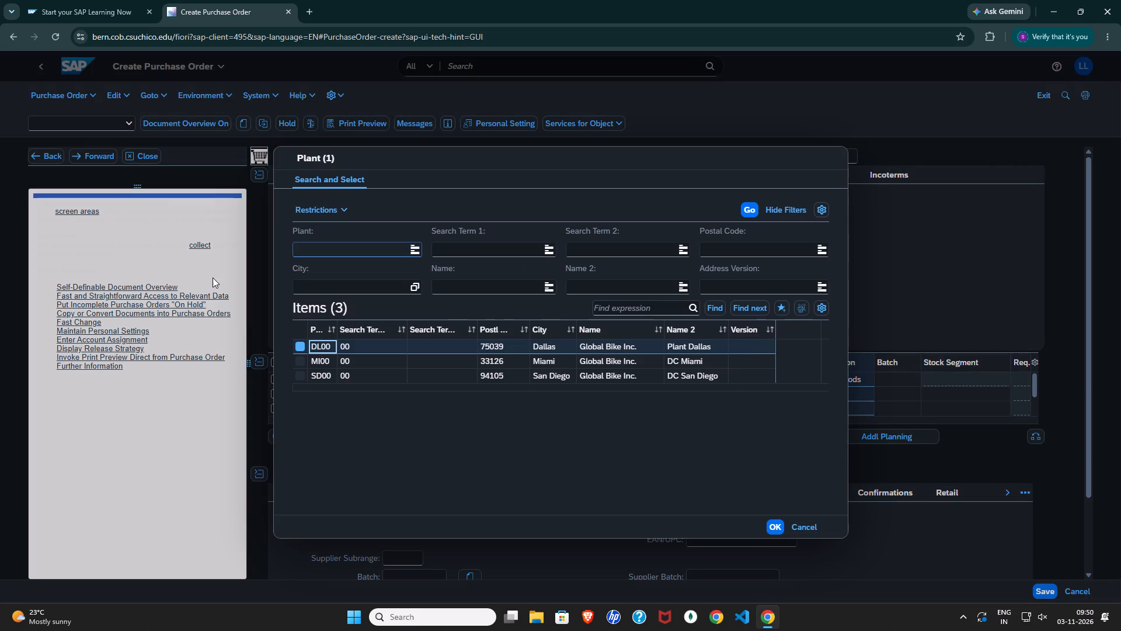
pyautogui.click(475, 384)
pyautogui.click(436, 377)
pyautogui.click(772, 529)
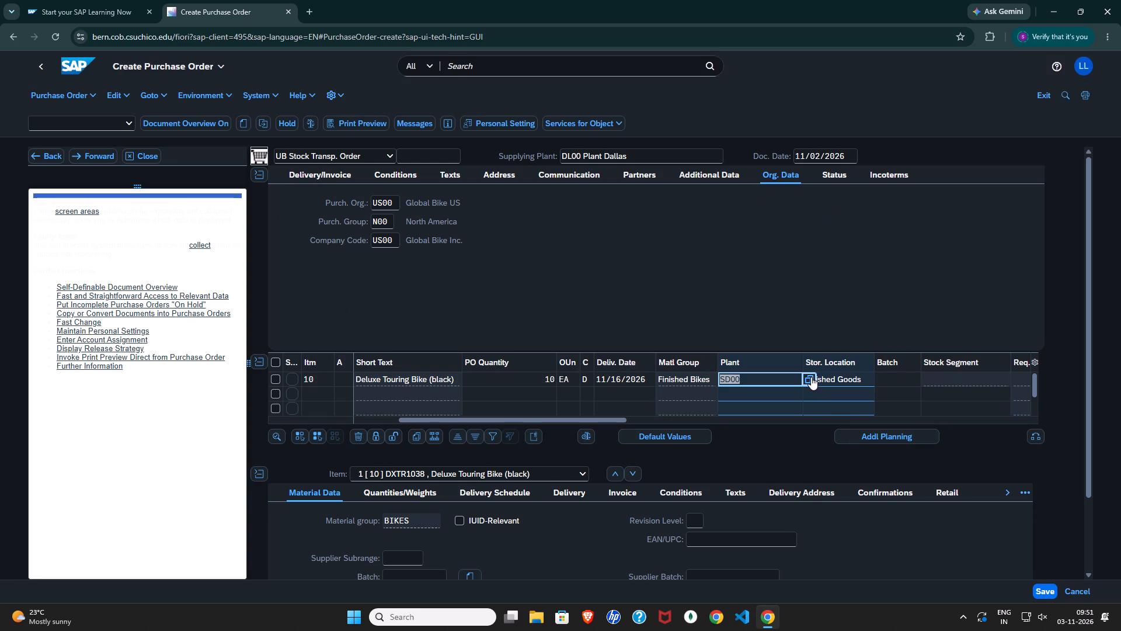
pyautogui.click(791, 306)
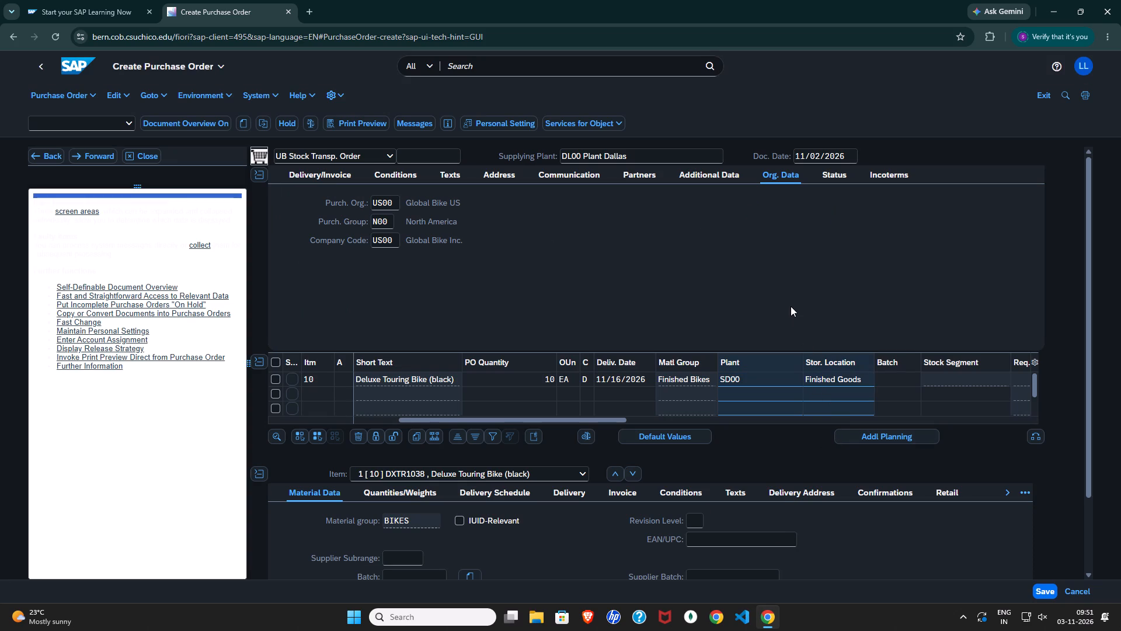
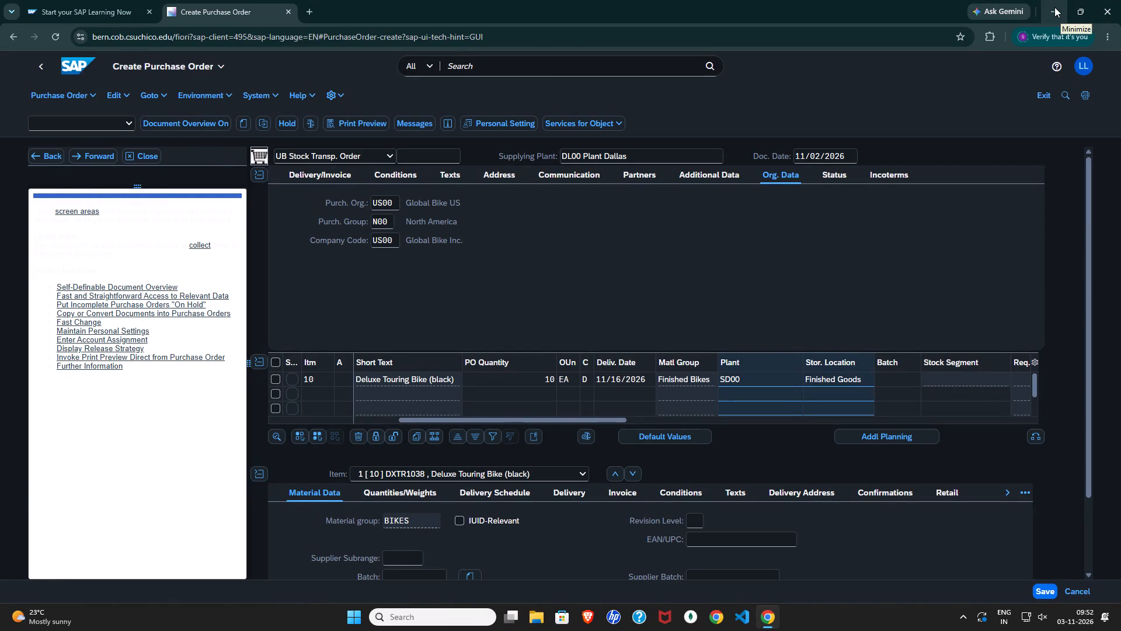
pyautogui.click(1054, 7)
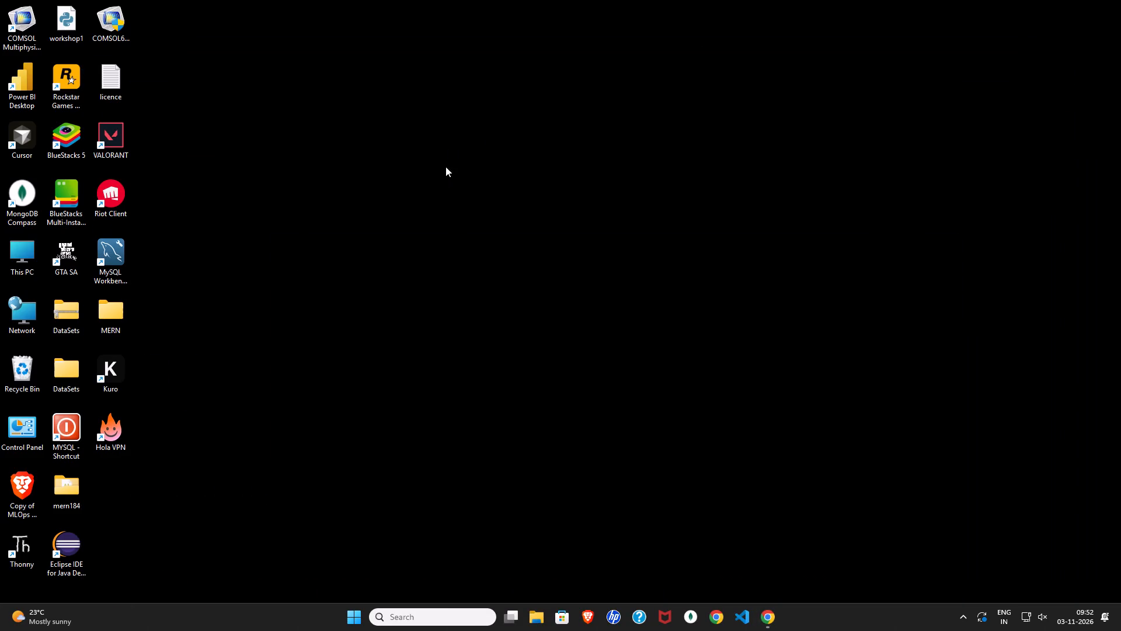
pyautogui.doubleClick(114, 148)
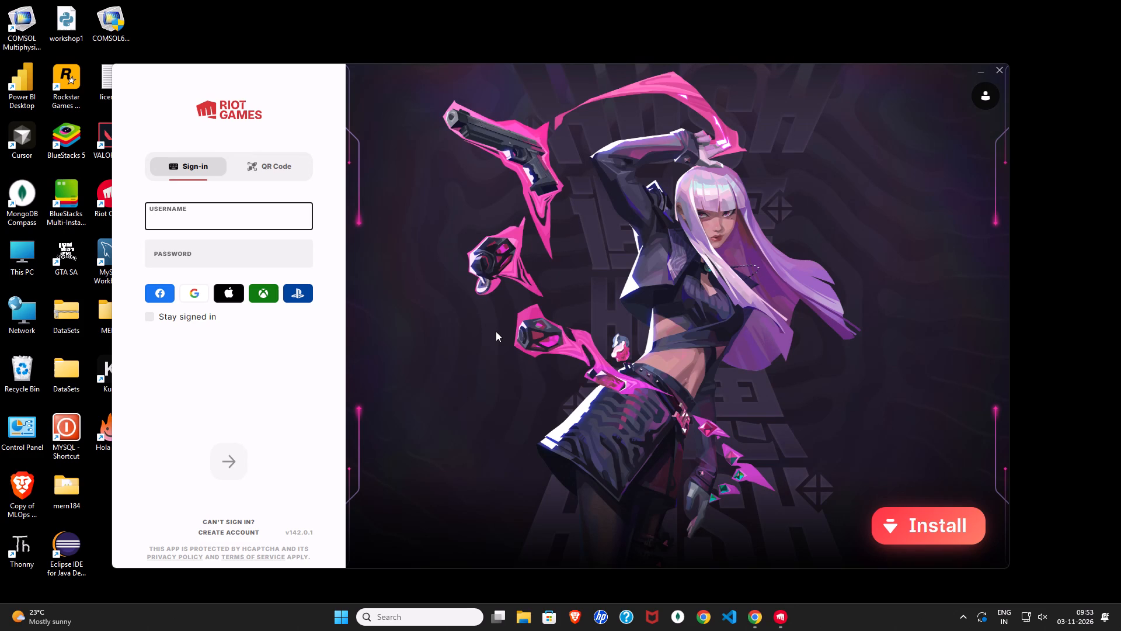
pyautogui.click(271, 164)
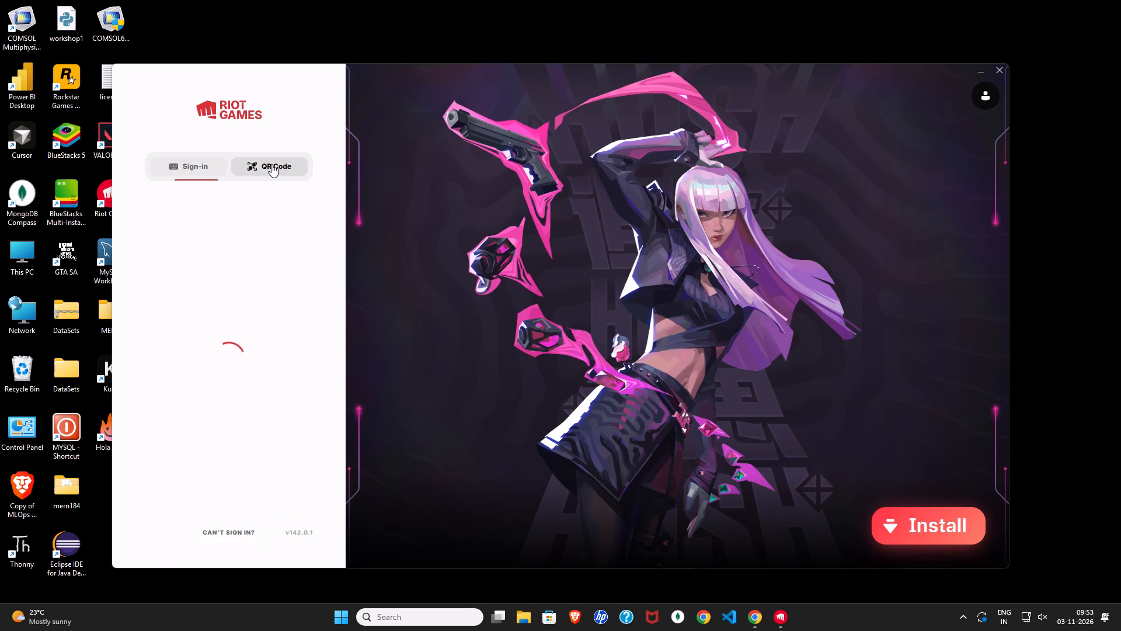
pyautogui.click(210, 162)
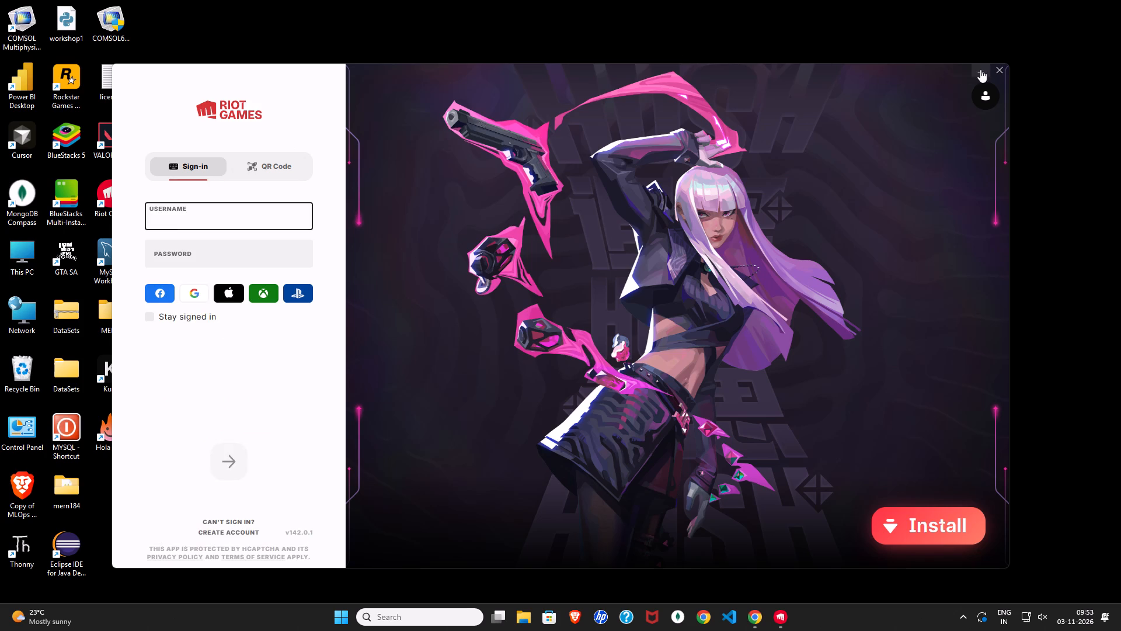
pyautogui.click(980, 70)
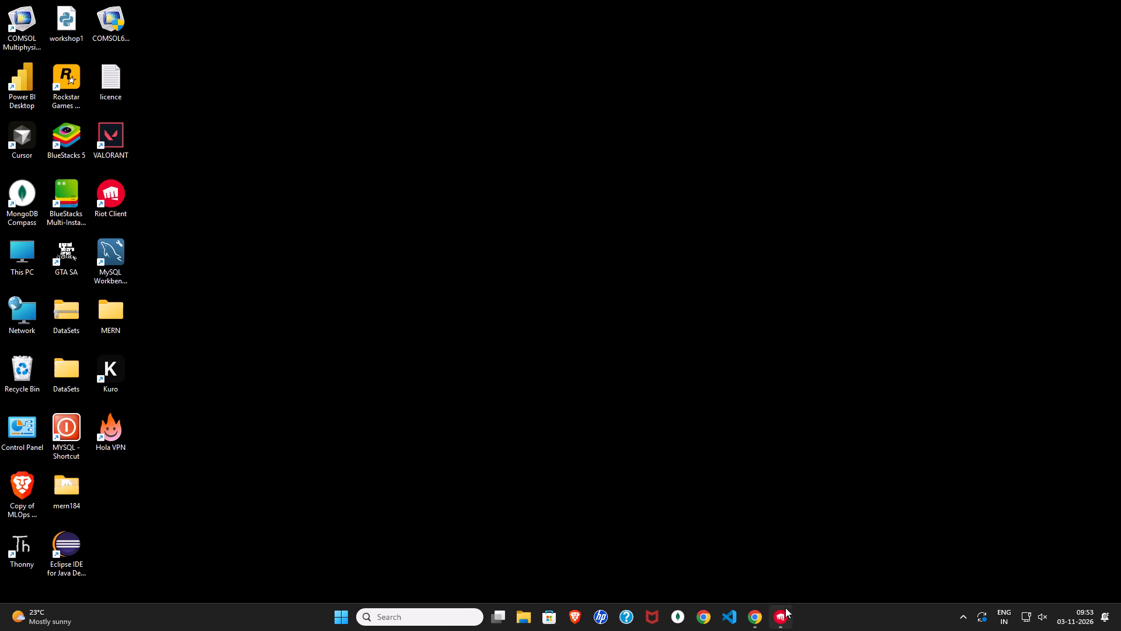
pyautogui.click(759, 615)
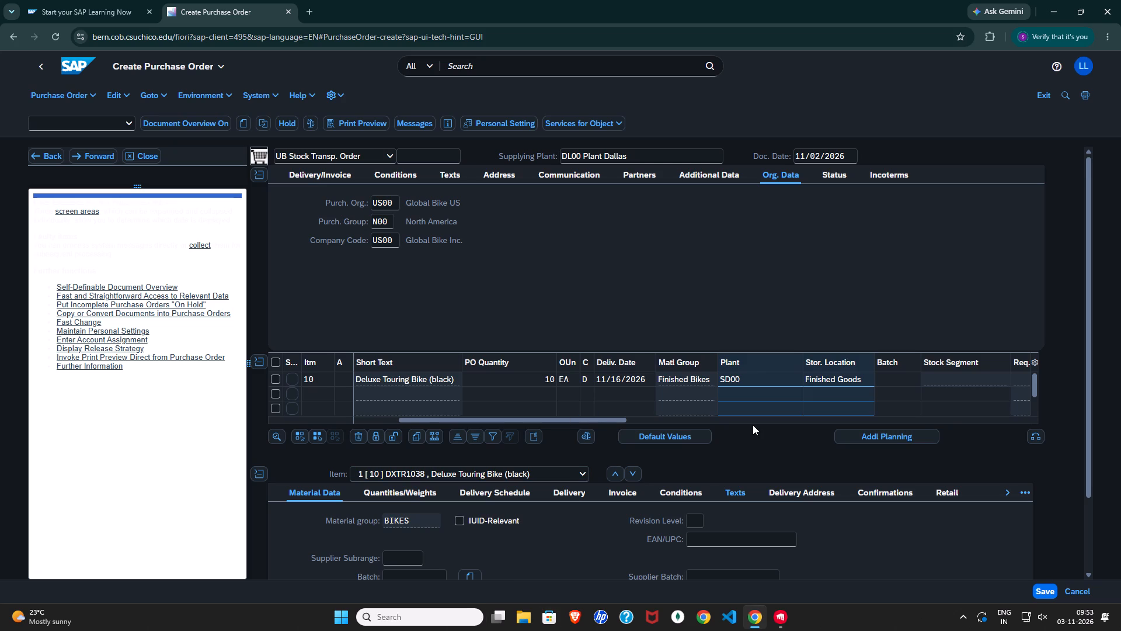
# Widen the Itm and A columns of the item overview table.
pyautogui.click(346, 375)
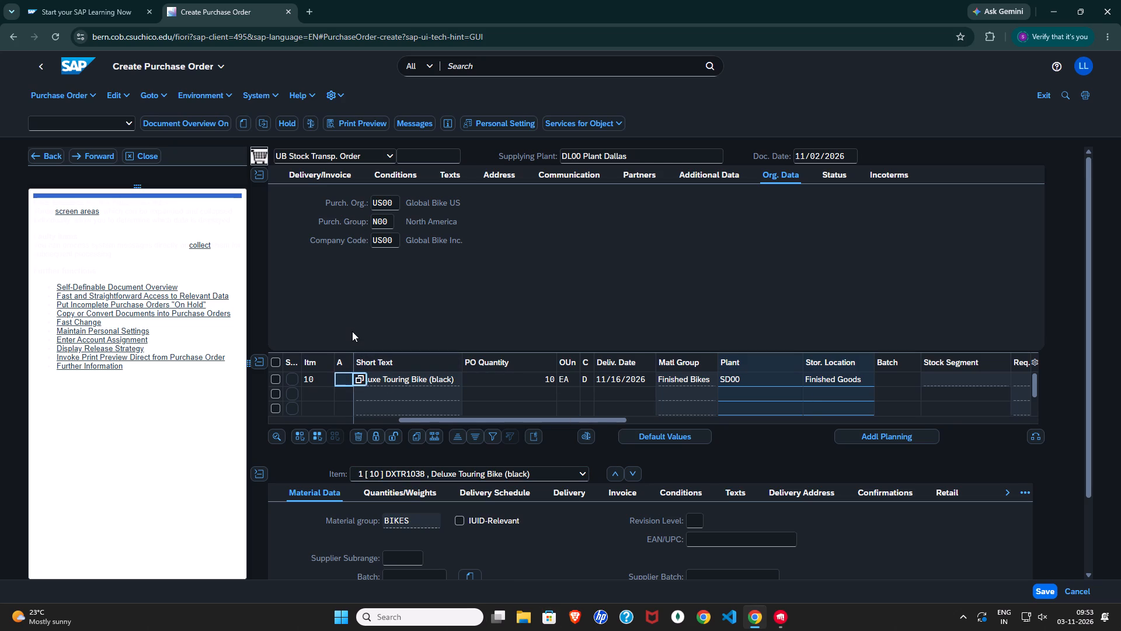
pyautogui.click(315, 358)
pyautogui.click(316, 314)
pyautogui.moveTo(352, 359); pyautogui.dragTo(398, 366)
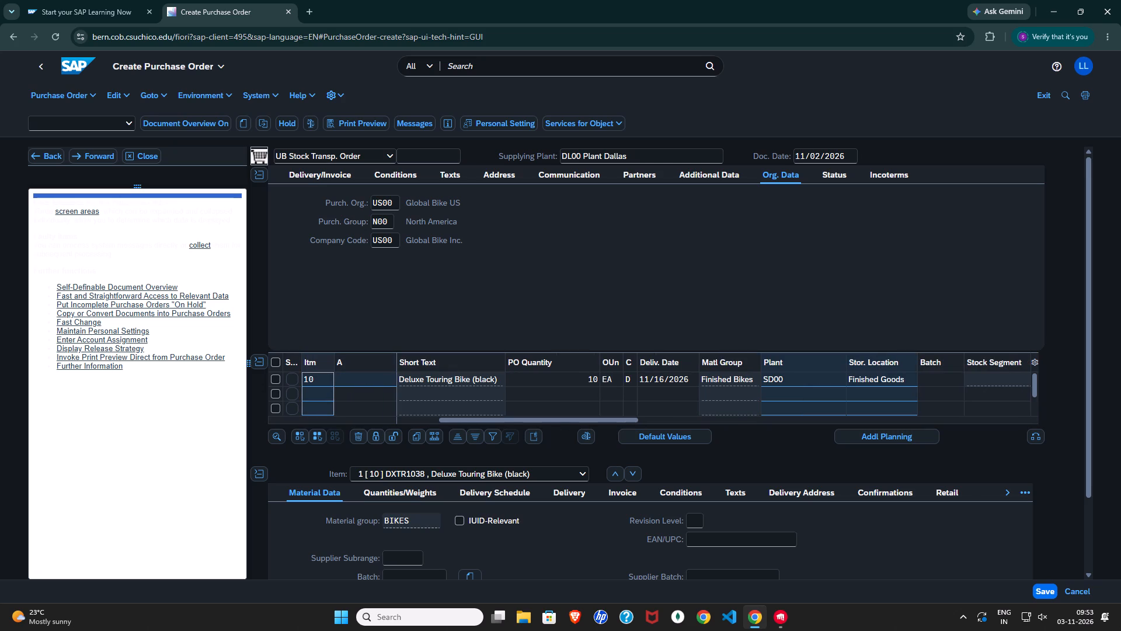
pyautogui.moveTo(332, 362); pyautogui.dragTo(373, 365)
pyautogui.moveTo(301, 360); pyautogui.dragTo(302, 360)
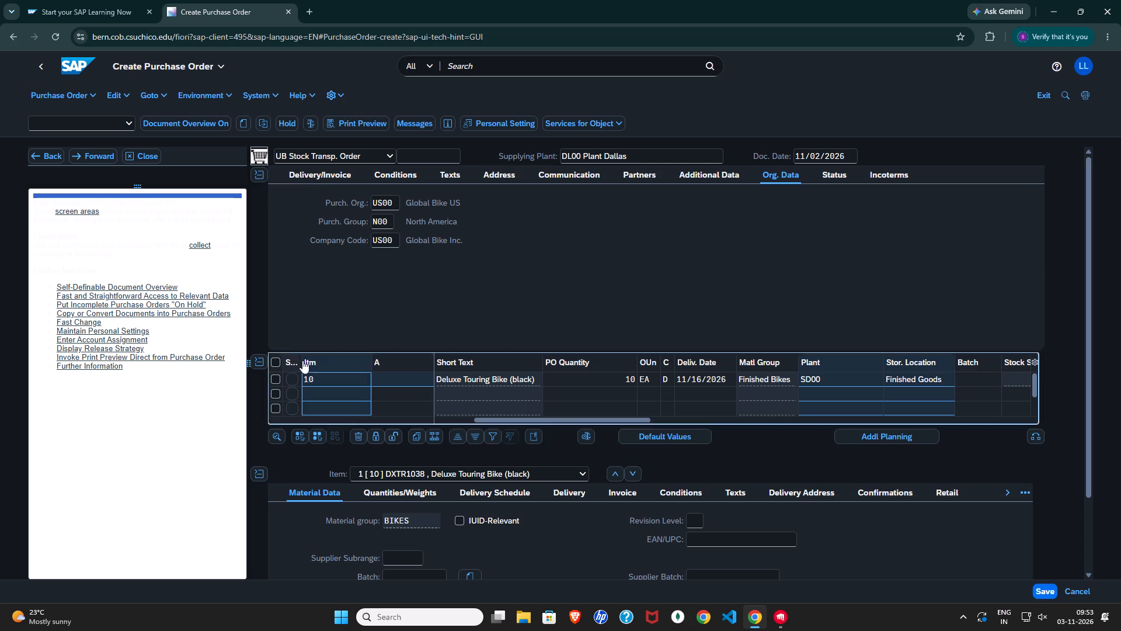
pyautogui.moveTo(302, 360); pyautogui.dragTo(334, 365)
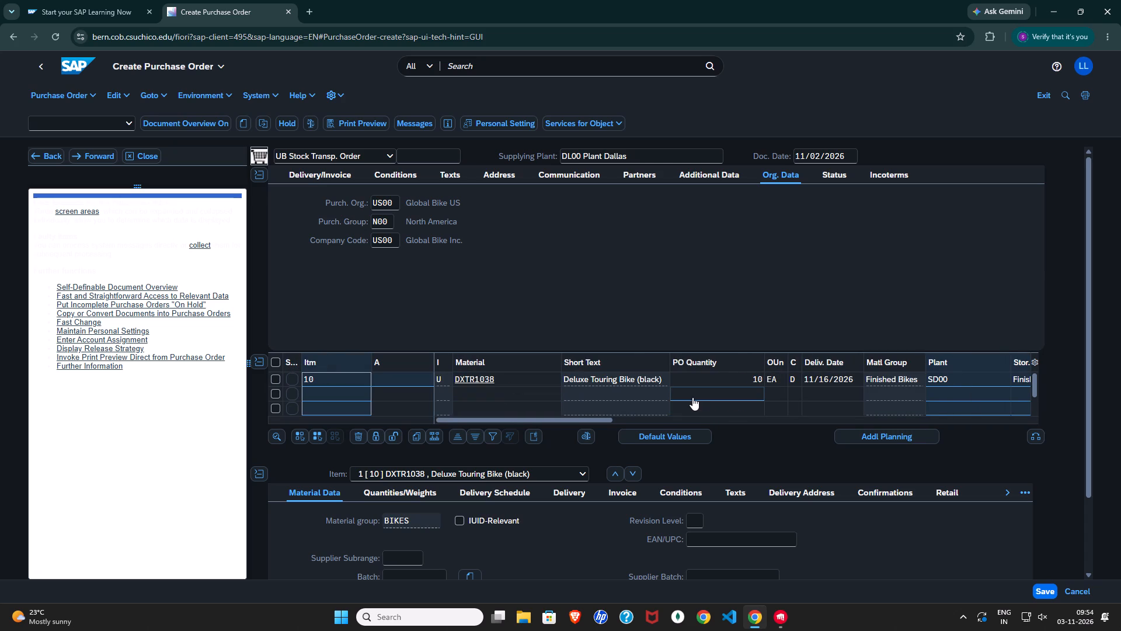
pyautogui.click(583, 283)
# Save the stock transport order from supplying plant DL00 and confirm saving the document.
pyautogui.click(1046, 590)
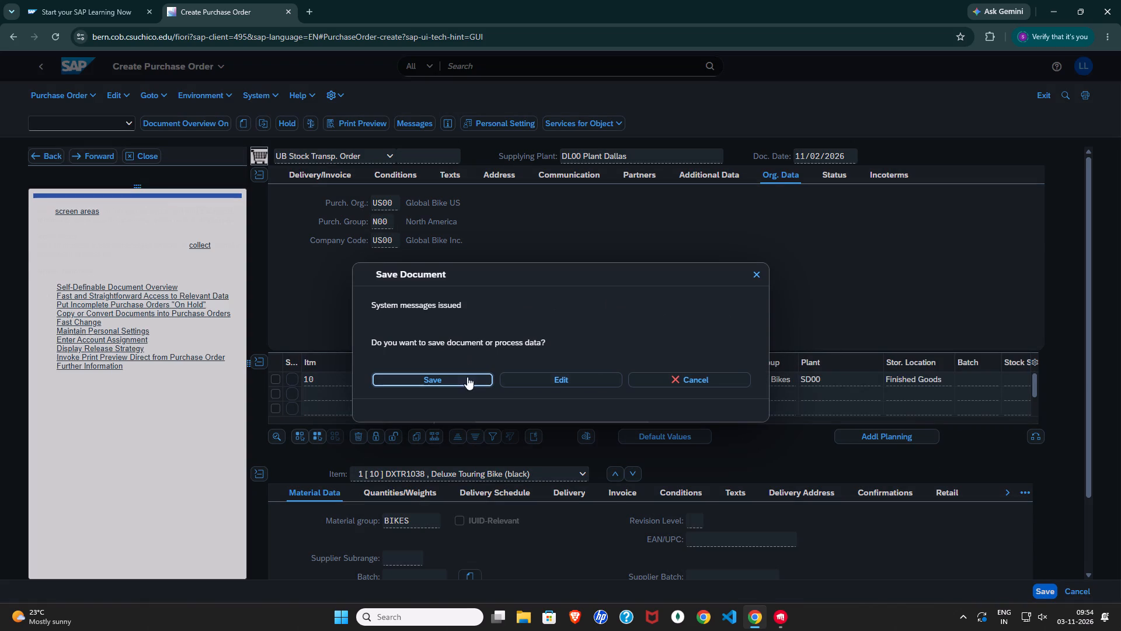
pyautogui.click(735, 385)
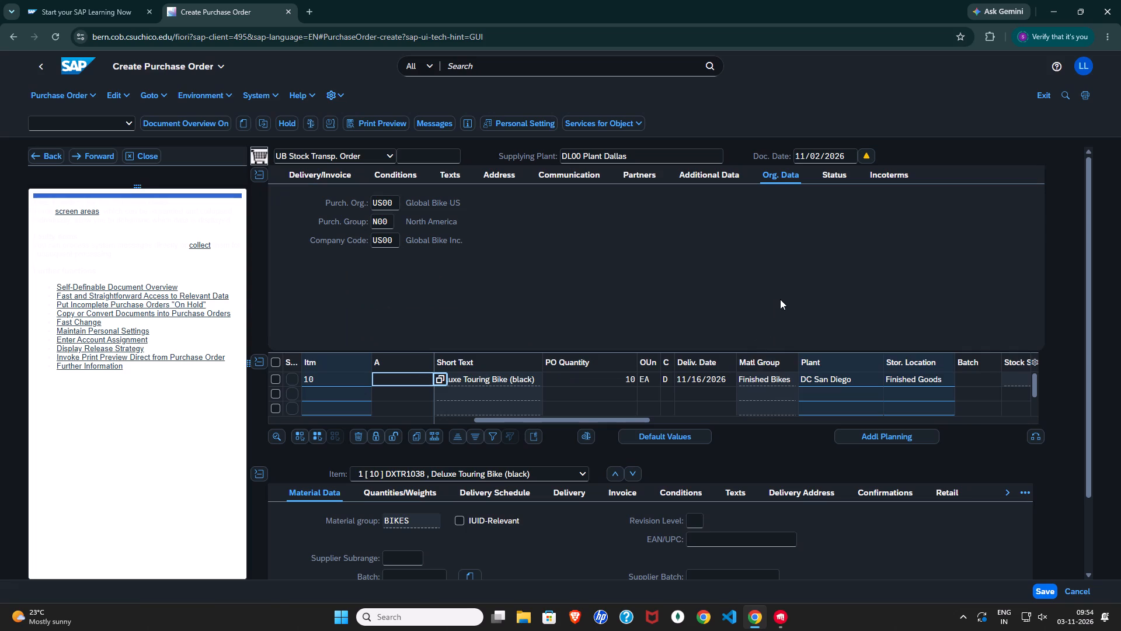
pyautogui.click(477, 302)
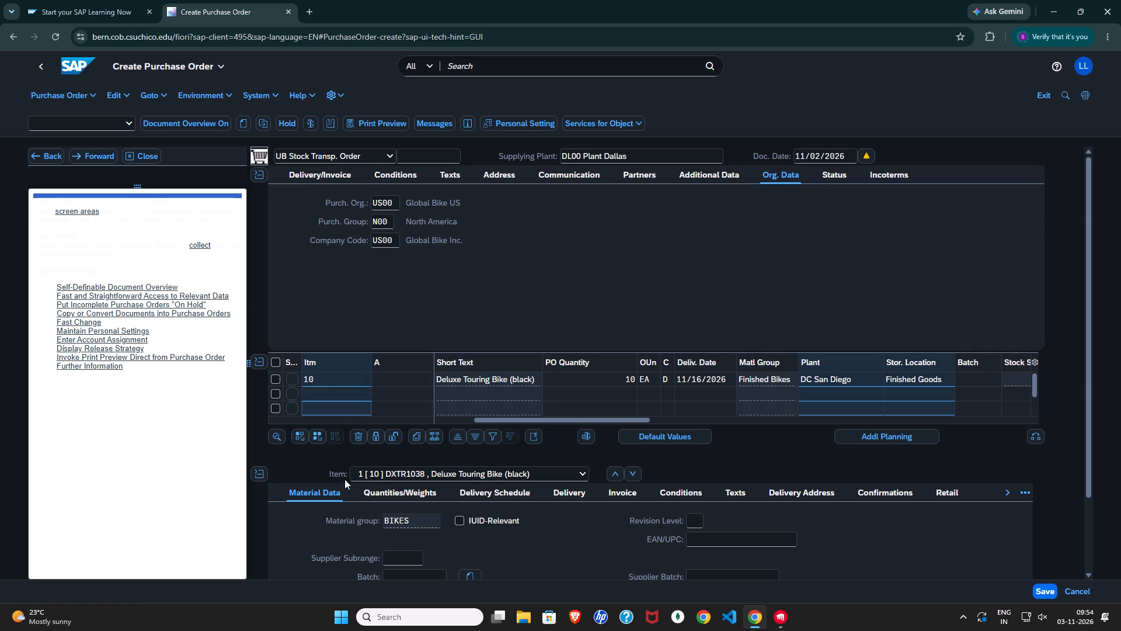
pyautogui.click(1045, 591)
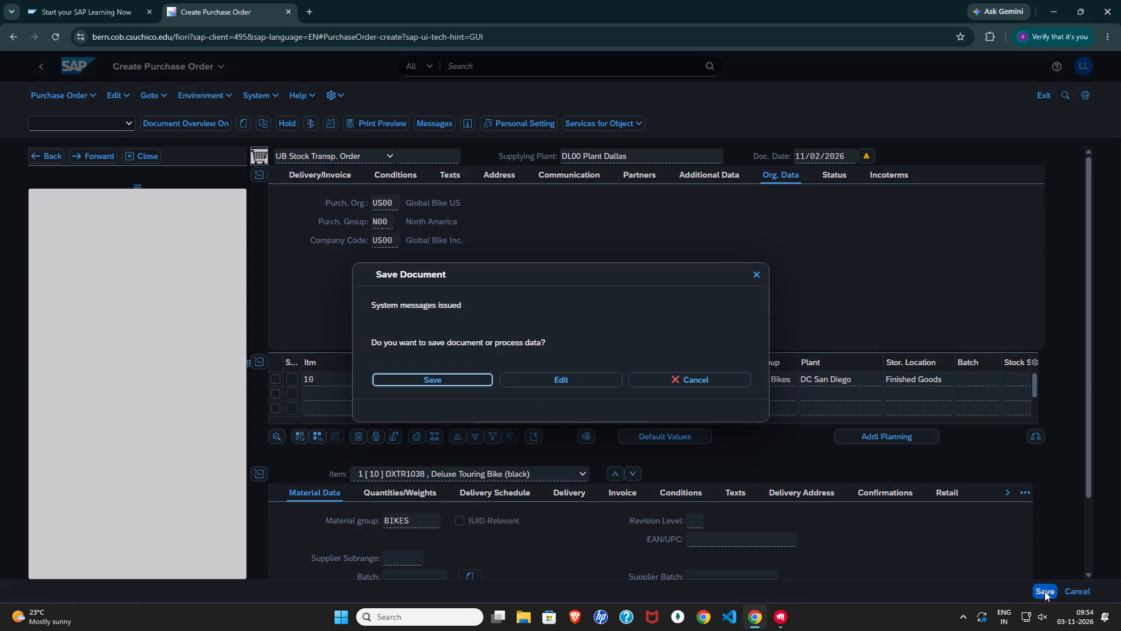
pyautogui.click(469, 380)
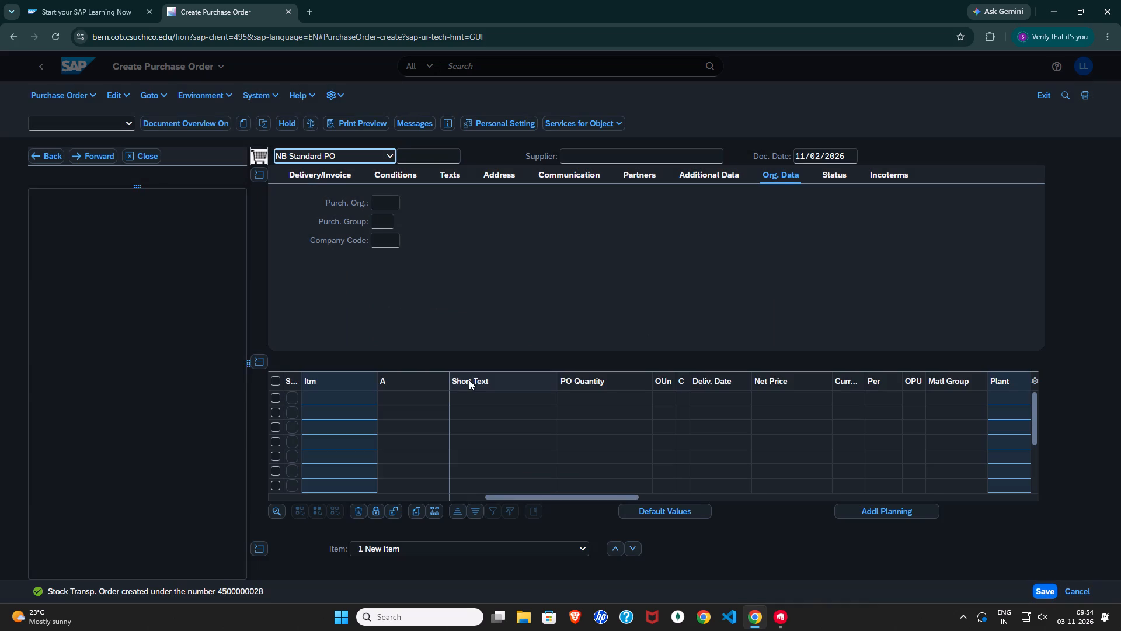
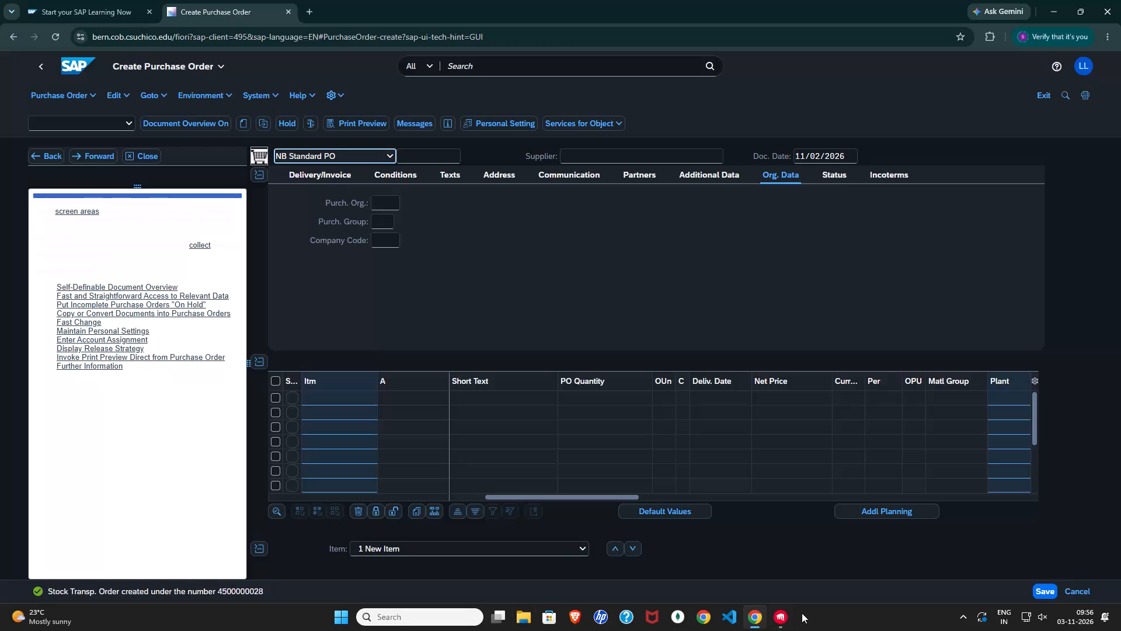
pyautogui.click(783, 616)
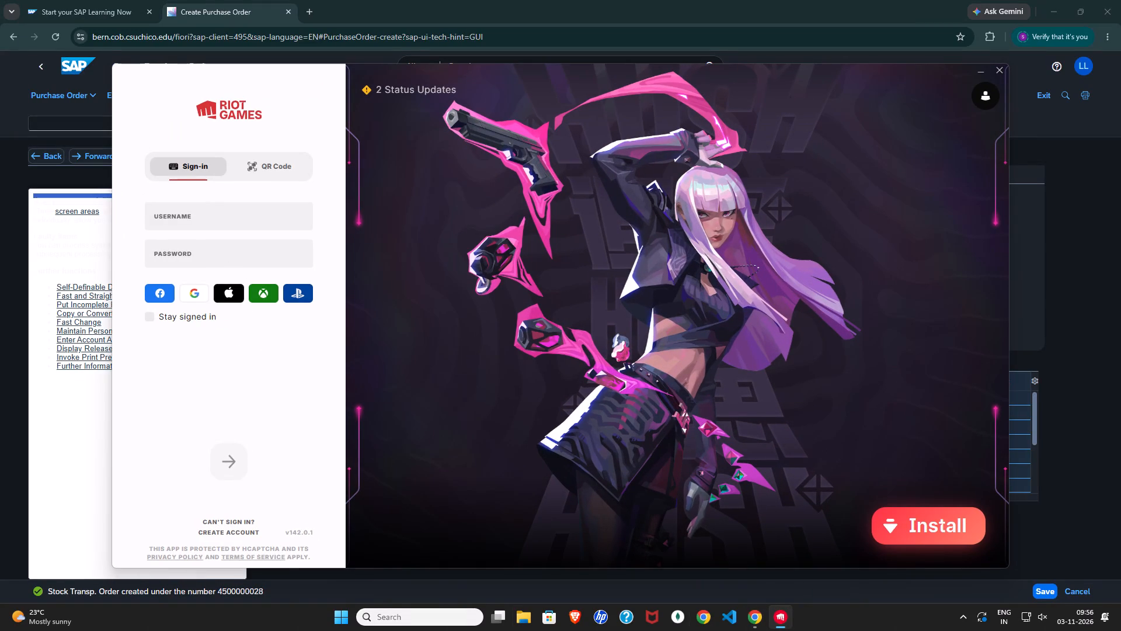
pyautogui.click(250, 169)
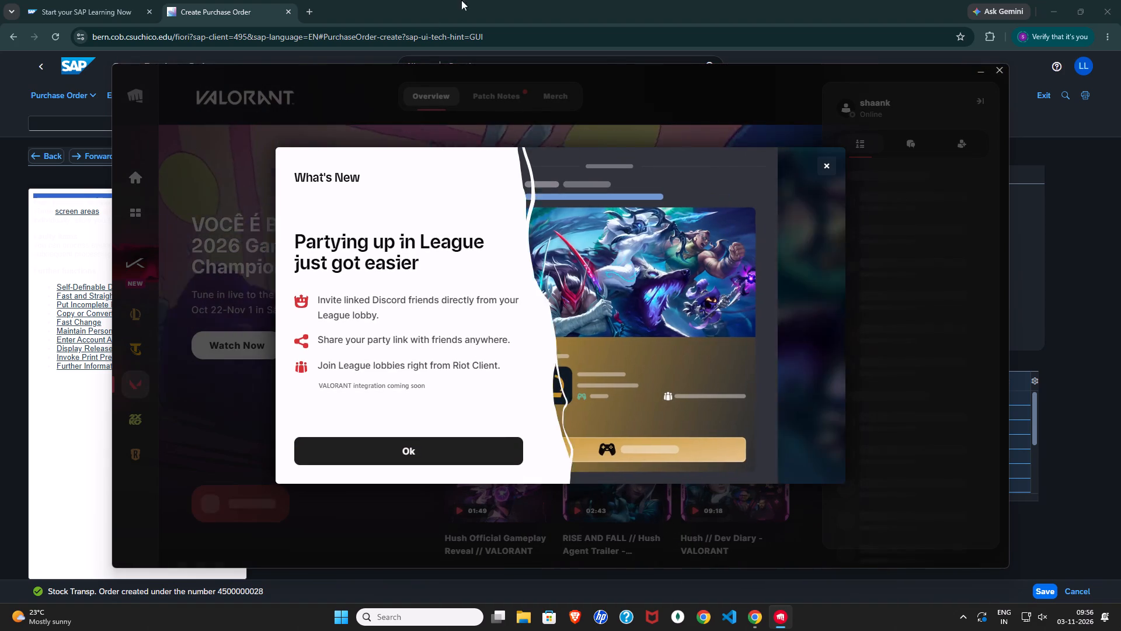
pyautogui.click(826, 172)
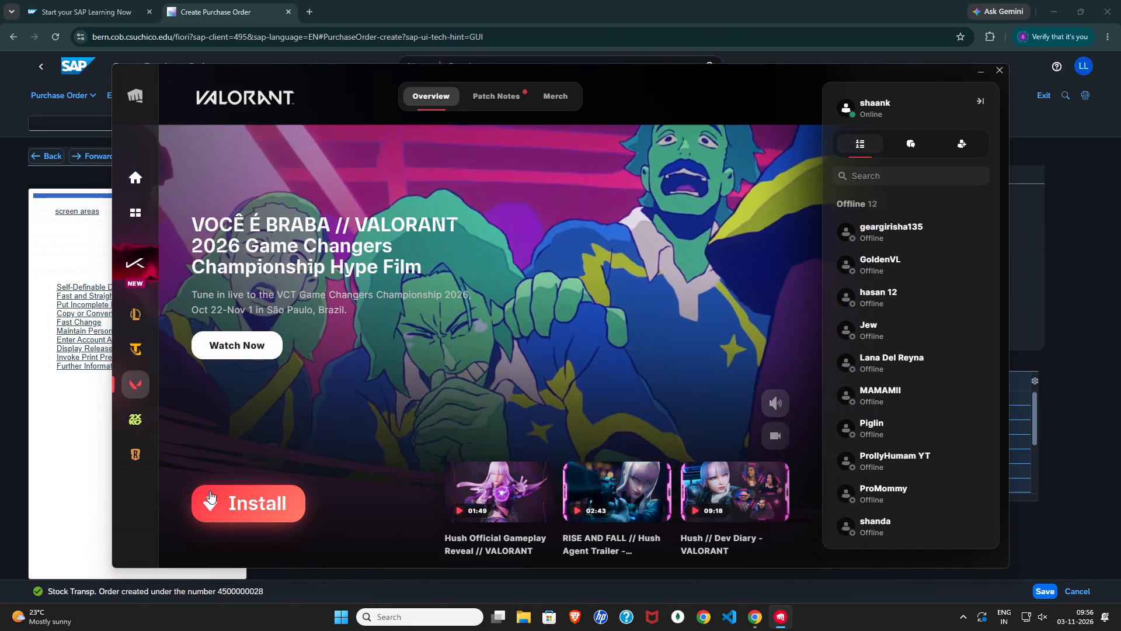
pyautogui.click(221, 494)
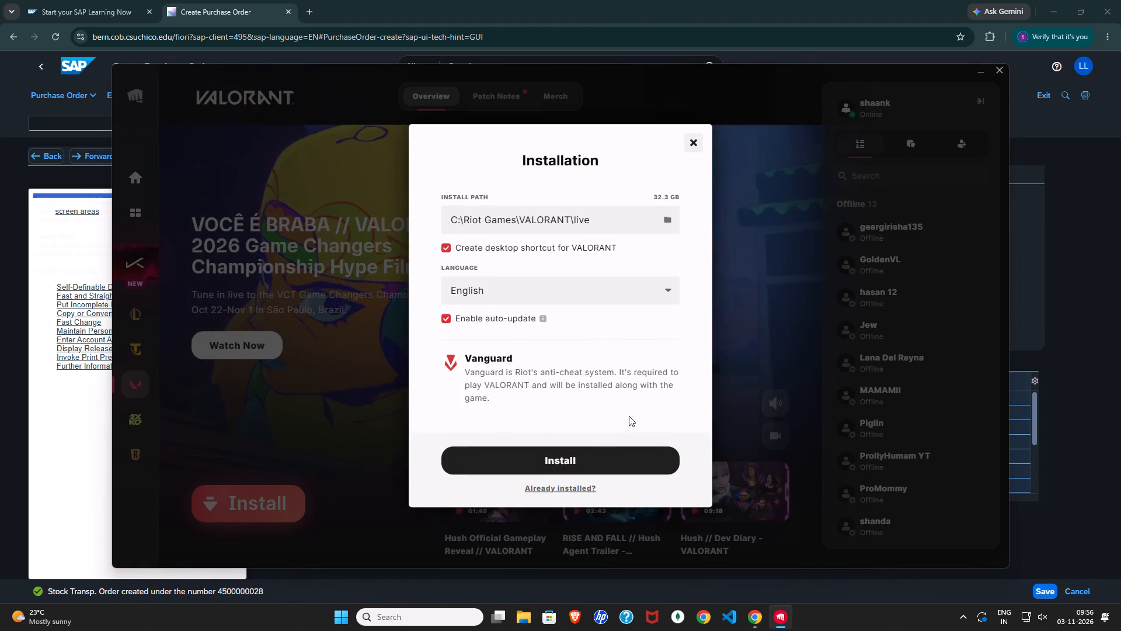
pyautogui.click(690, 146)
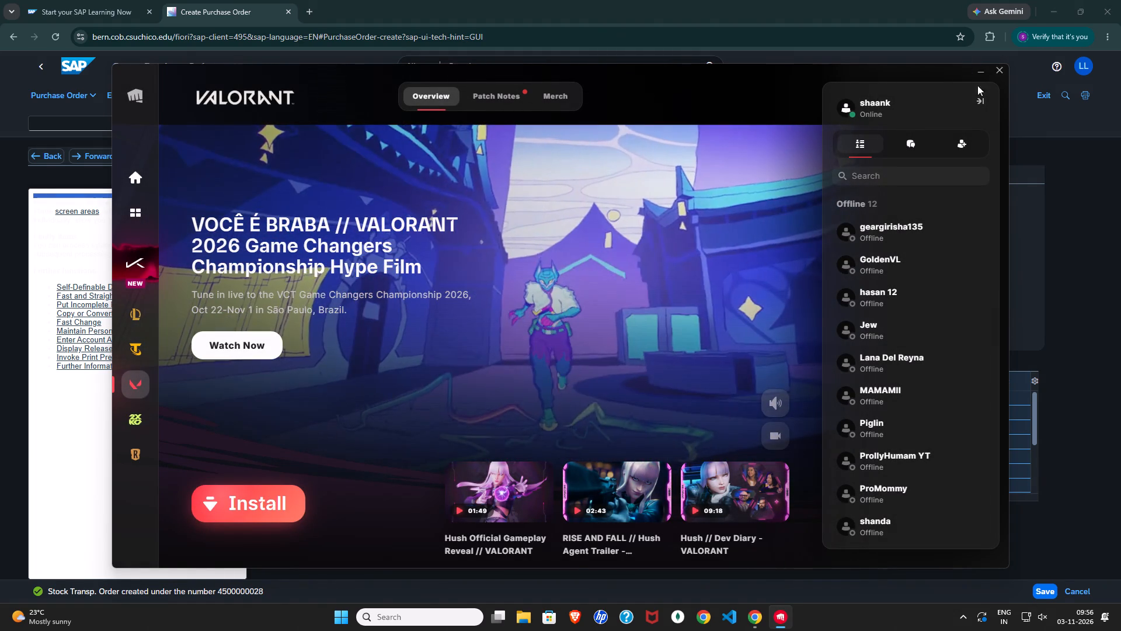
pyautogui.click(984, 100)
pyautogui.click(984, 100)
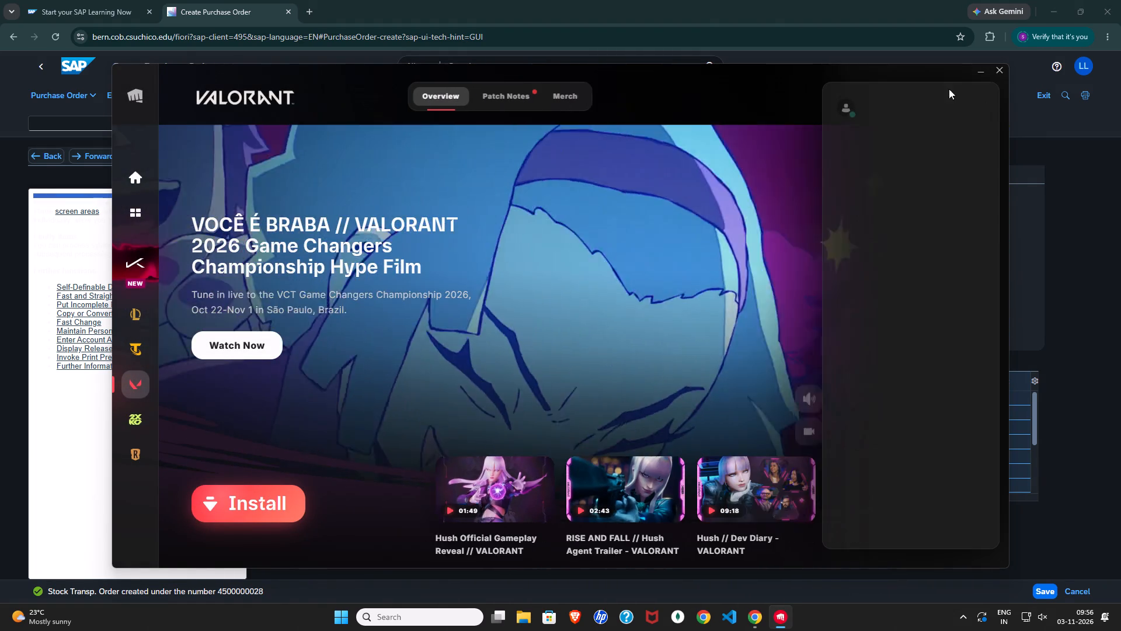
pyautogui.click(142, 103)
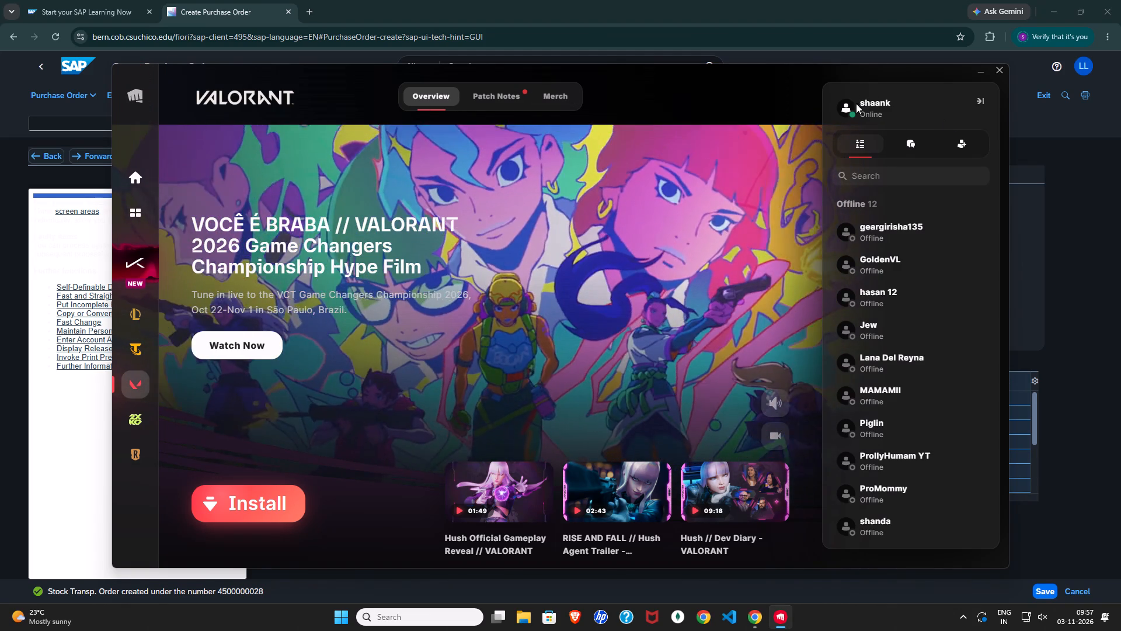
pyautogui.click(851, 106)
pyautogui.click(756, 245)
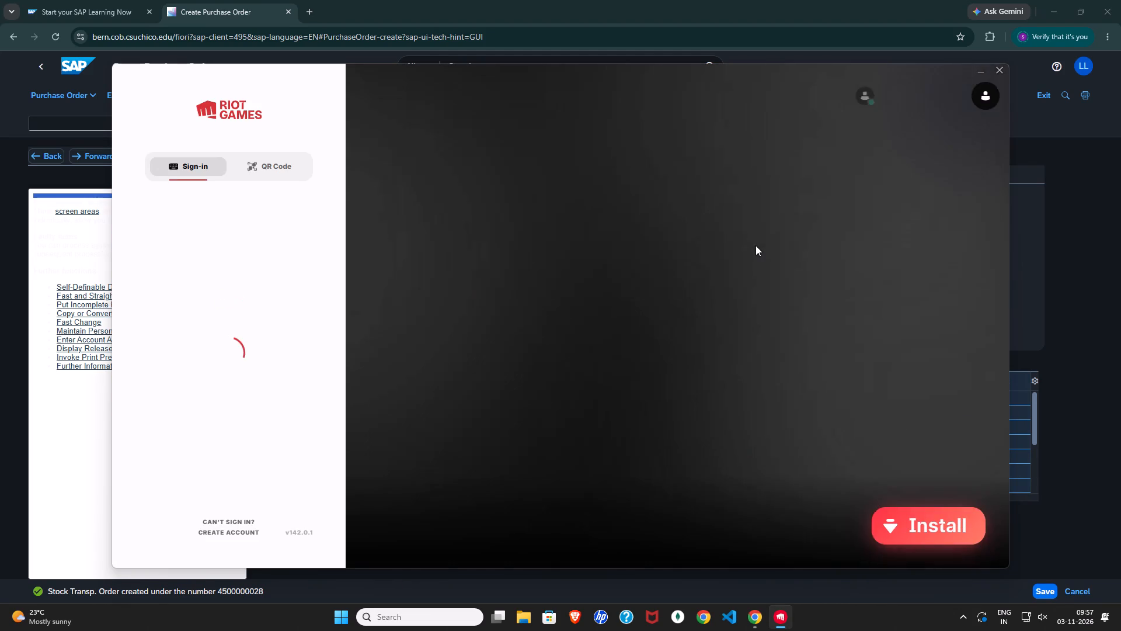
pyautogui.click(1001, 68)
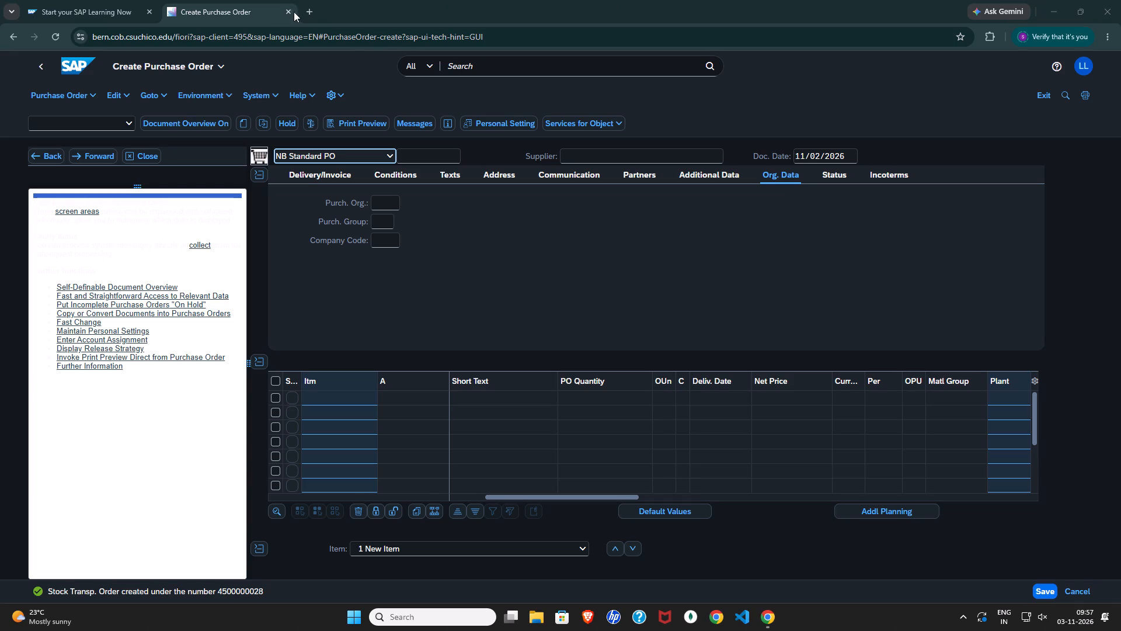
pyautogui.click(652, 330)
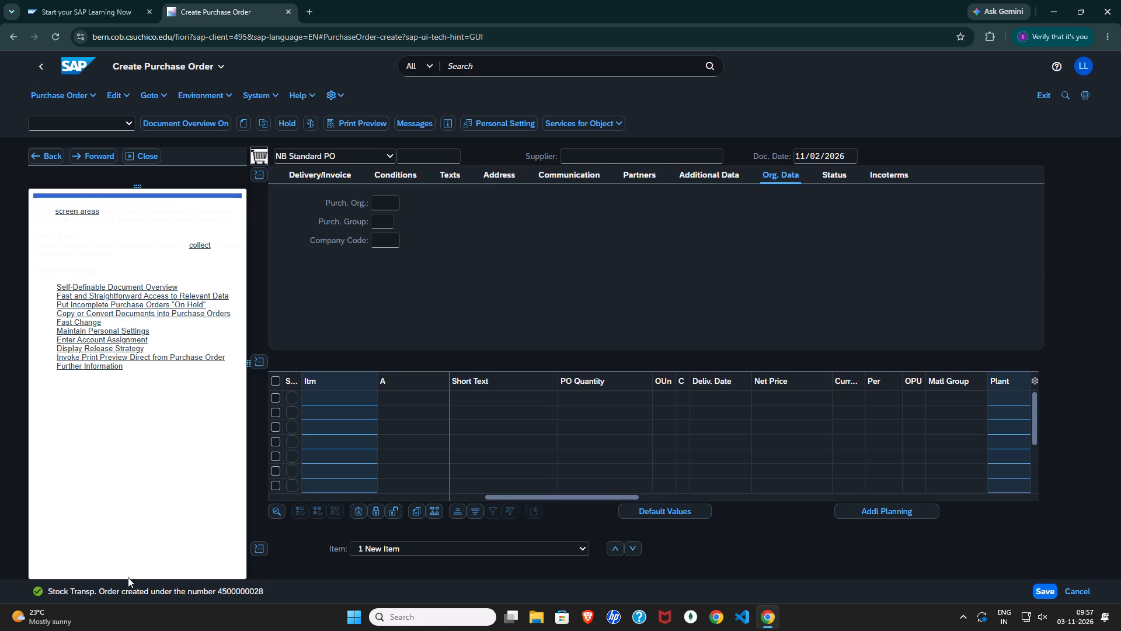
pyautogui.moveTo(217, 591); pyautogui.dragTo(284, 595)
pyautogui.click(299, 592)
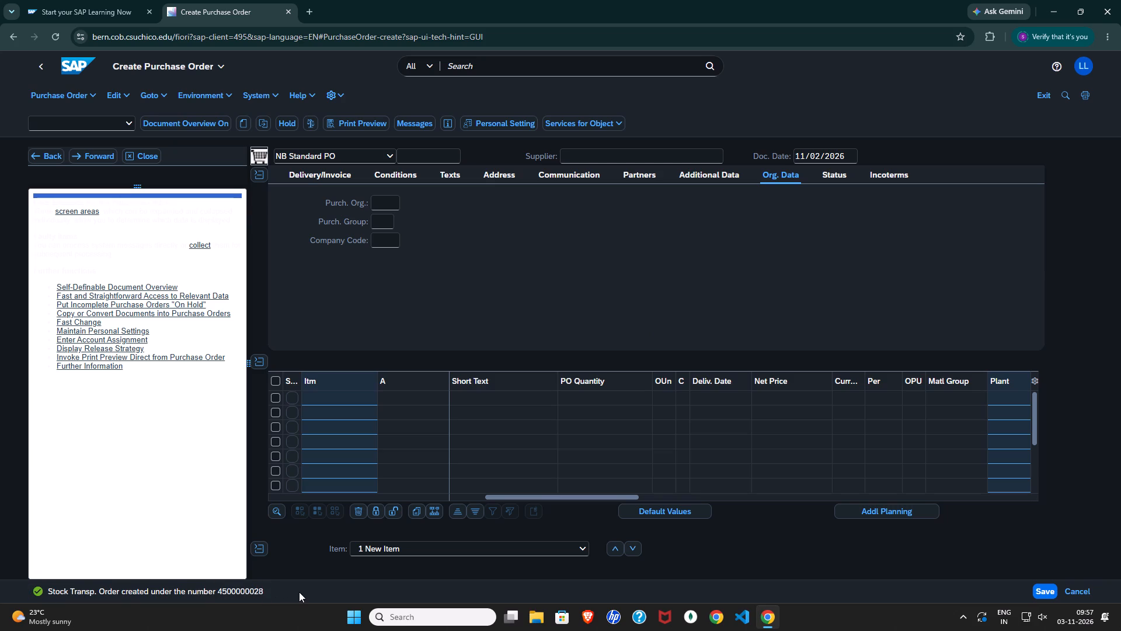